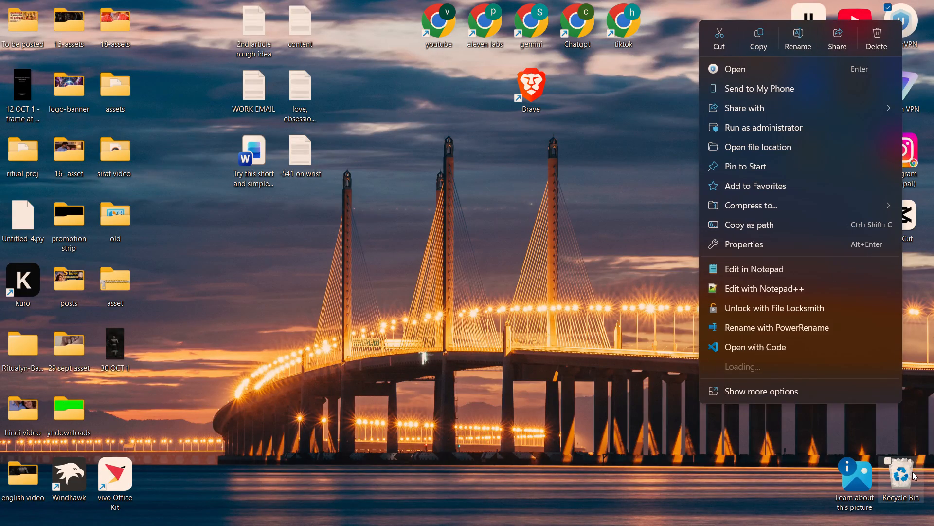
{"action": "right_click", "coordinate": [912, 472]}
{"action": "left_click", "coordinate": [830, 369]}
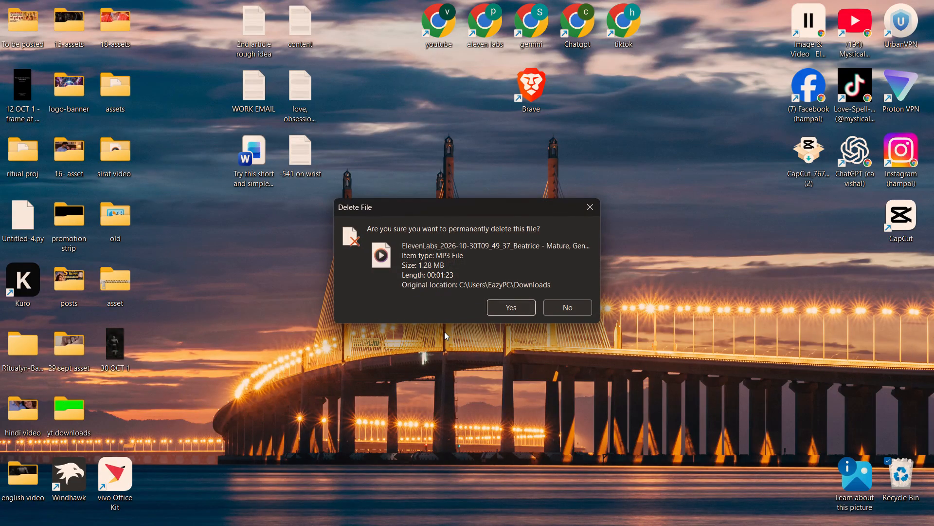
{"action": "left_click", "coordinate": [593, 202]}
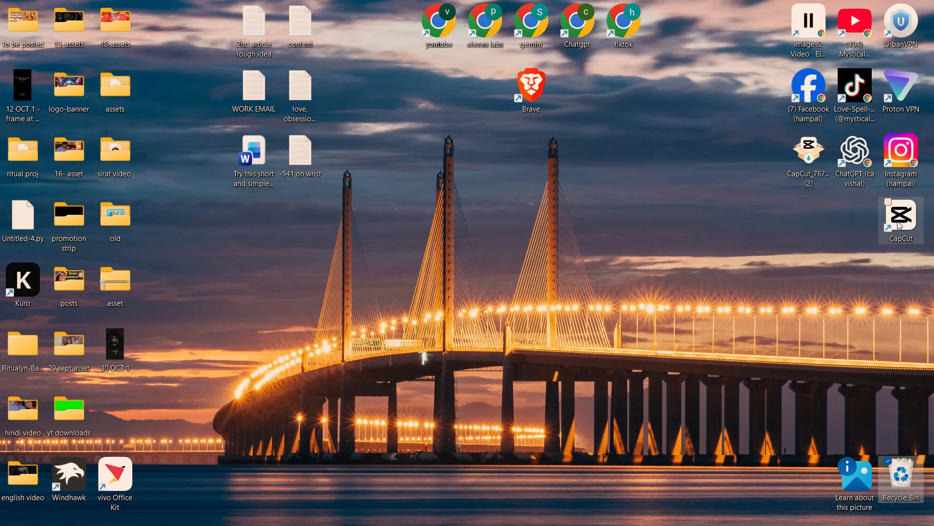
Open UrbanVPN, continue with the free version, connect to the United States location and minimise its window.
{"action": "double_click", "coordinate": [913, 8]}
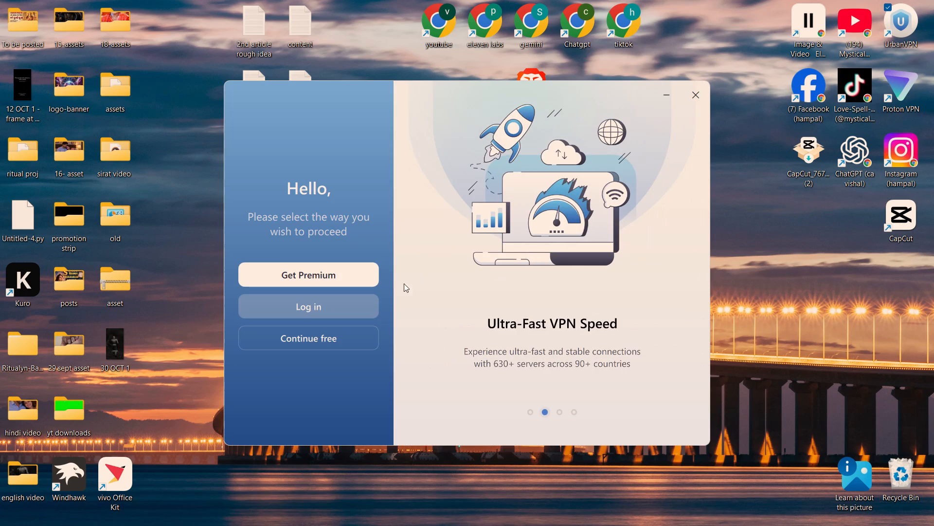
{"action": "left_click", "coordinate": [338, 338]}
{"action": "left_click", "coordinate": [389, 338]}
{"action": "left_click", "coordinate": [387, 354]}
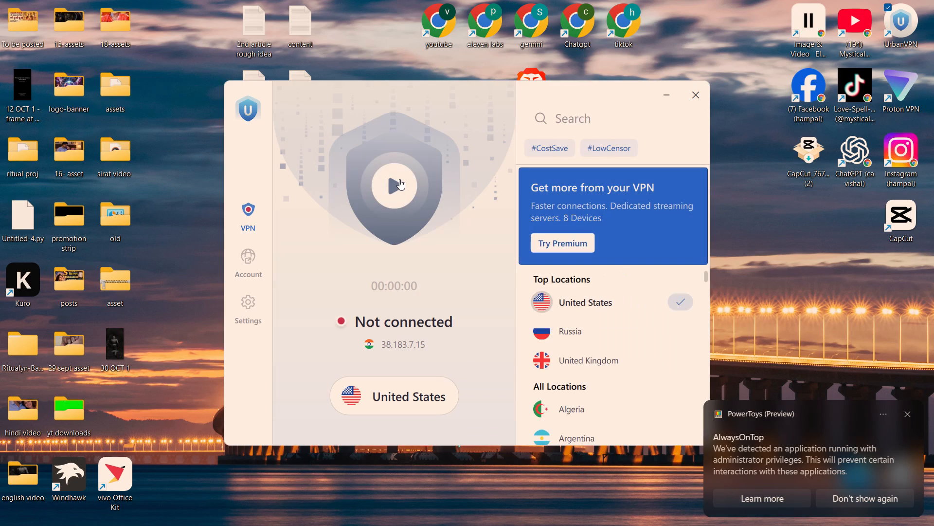
{"action": "left_click", "coordinate": [399, 179]}
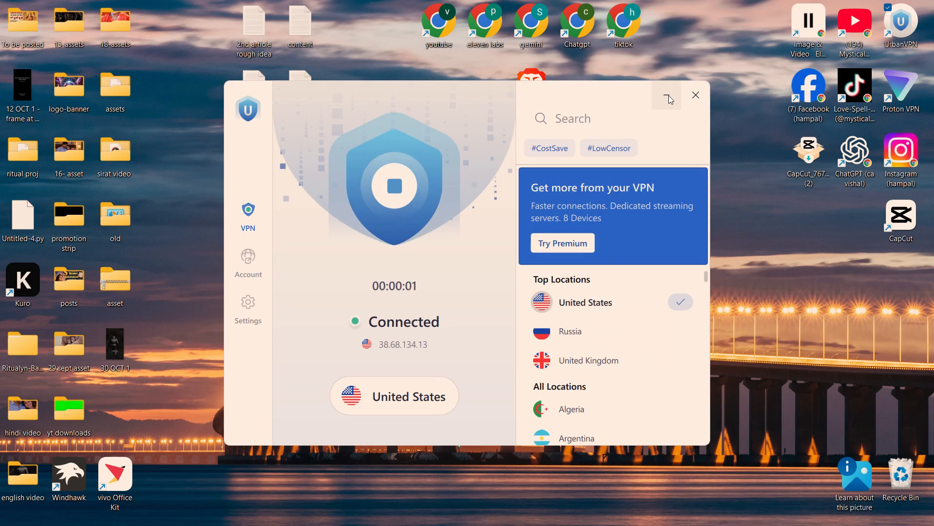
{"action": "left_click", "coordinate": [668, 95]}
Launch CapCut from its desktop shortcut.
{"action": "double_click", "coordinate": [909, 244]}
{"action": "double_click", "coordinate": [910, 219]}
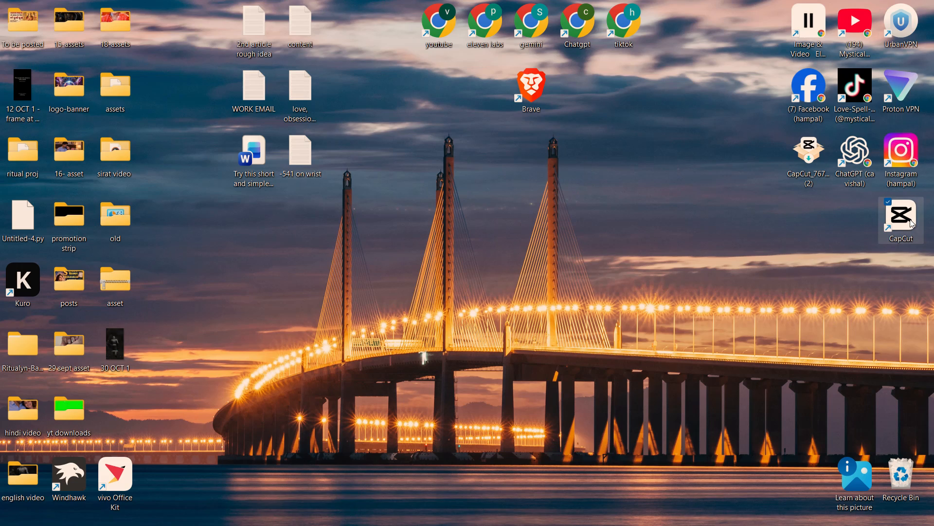
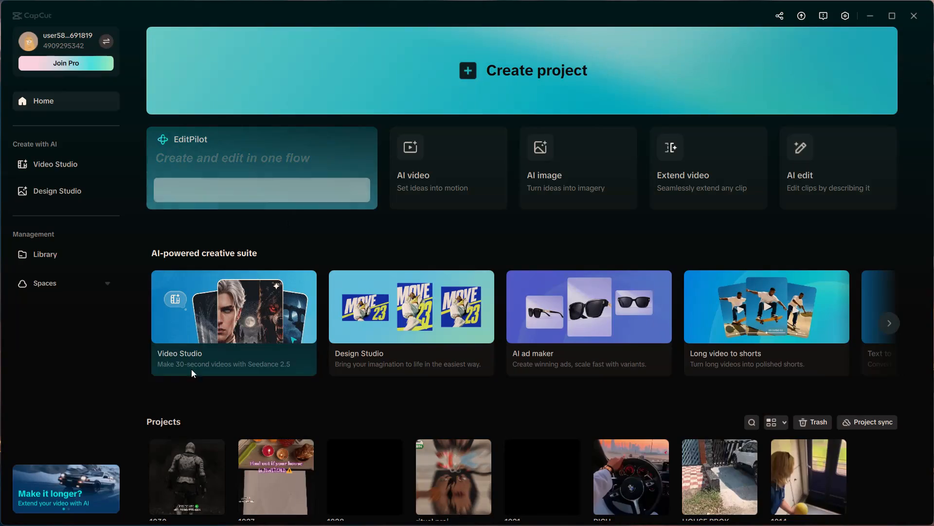
Open the 1030 project.
{"action": "left_click", "coordinate": [181, 444]}
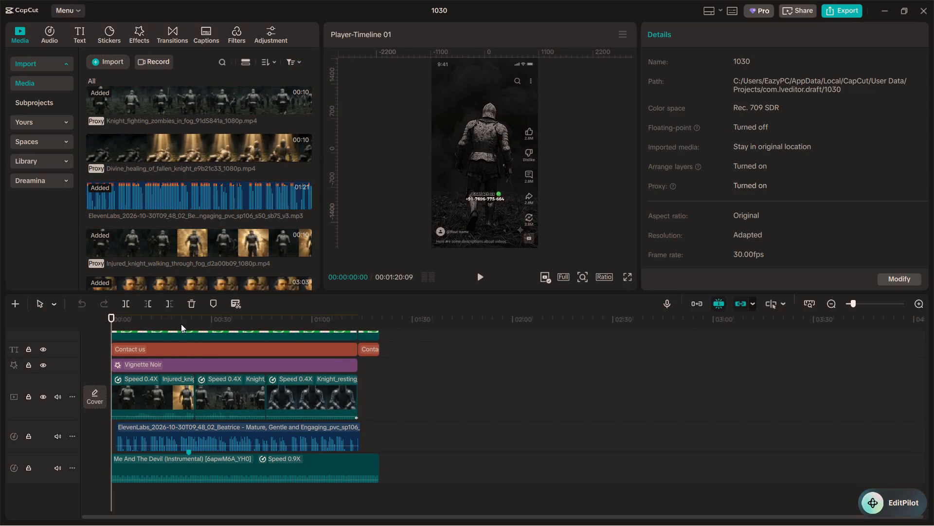
Play the first seconds of the timeline to review the existing edit.
{"action": "left_click_drag", "start_coordinate": [179, 323], "coordinate": [93, 316]}
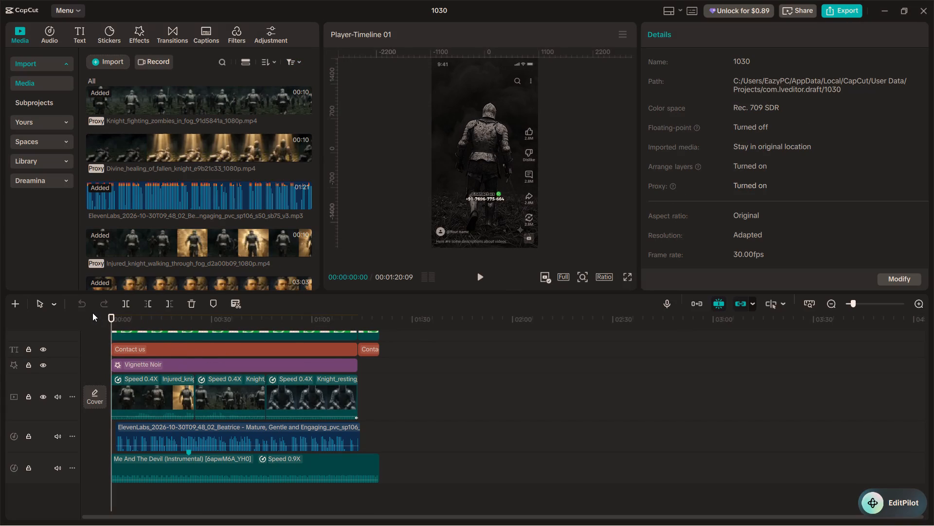
{"action": "scroll", "coordinate": [248, 414], "scroll_direction": "up", "scroll_amount": 5}
{"action": "key", "text": "space"}
{"action": "scroll", "coordinate": [248, 408], "scroll_direction": "down", "scroll_amount": 1}
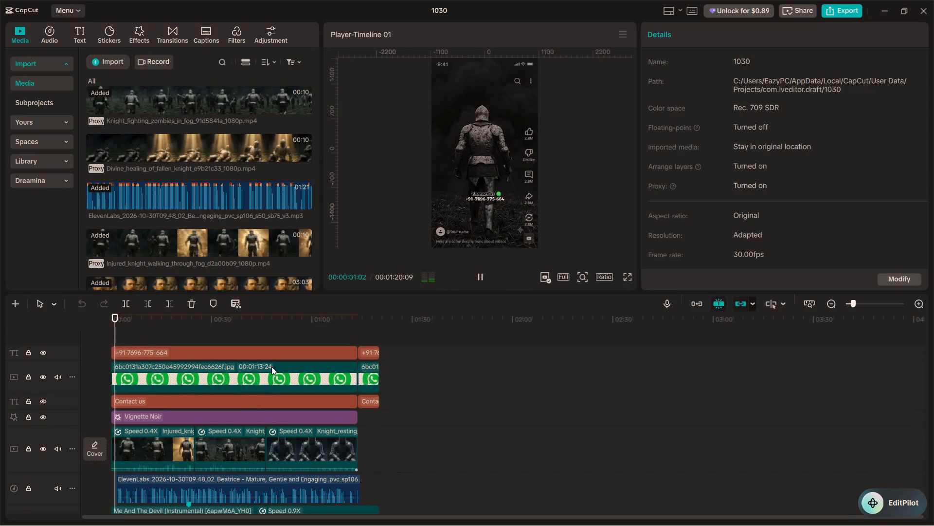
{"action": "key", "text": "space"}
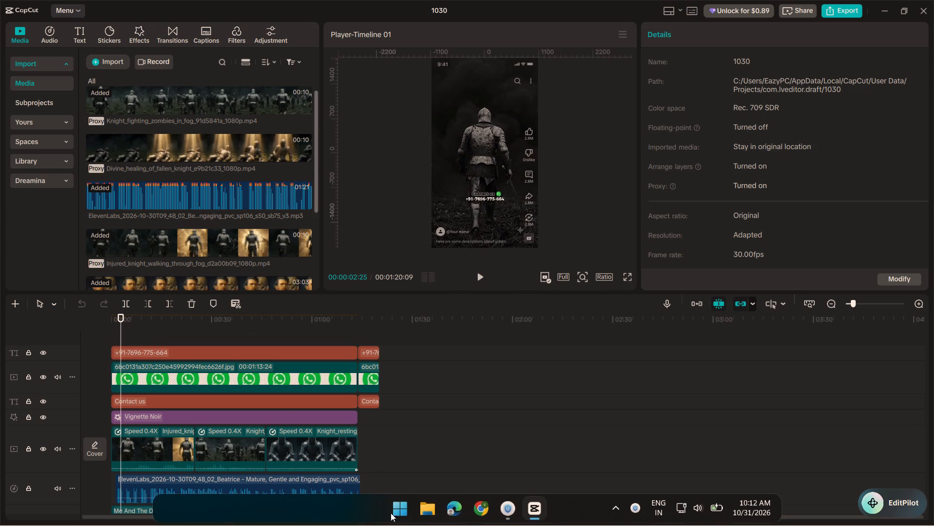
Bring the 30 Oct.srt caption file from the Downloads folder onto the project timeline.
{"action": "left_click", "coordinate": [433, 510]}
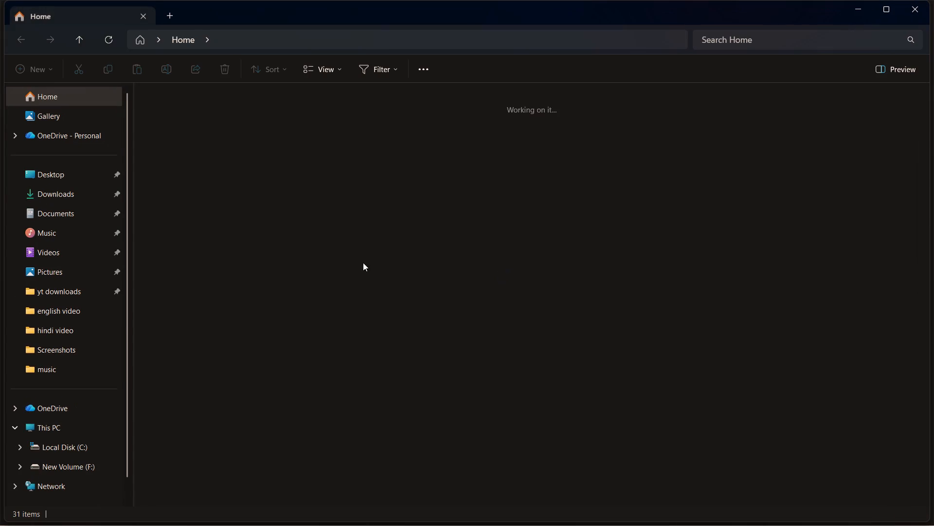
{"action": "left_click", "coordinate": [58, 203]}
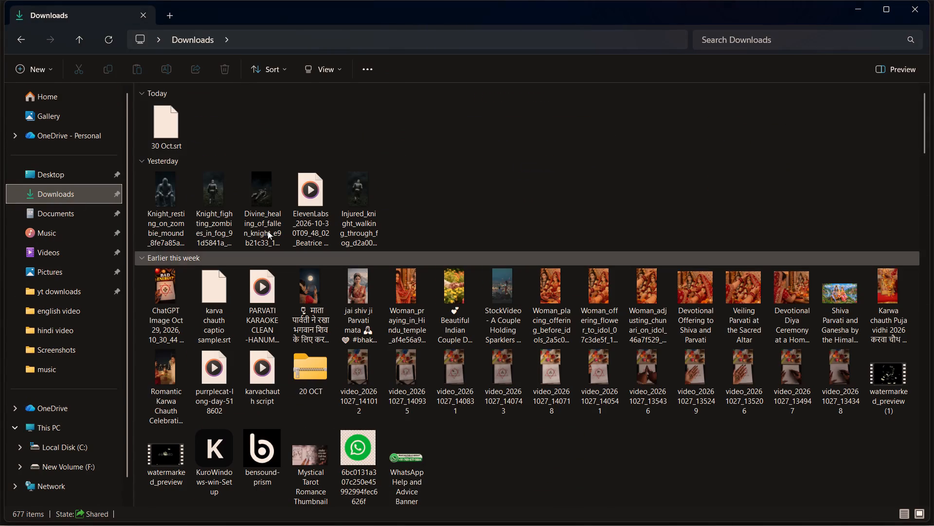
{"action": "left_click_drag", "start_coordinate": [154, 117], "coordinate": [499, 516]}
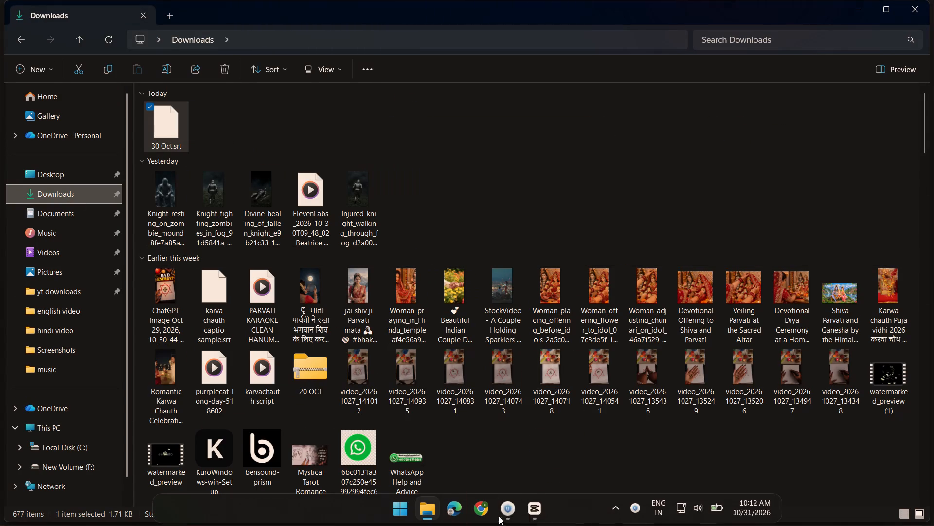
{"action": "left_click_drag", "start_coordinate": [499, 516], "coordinate": [102, 377]}
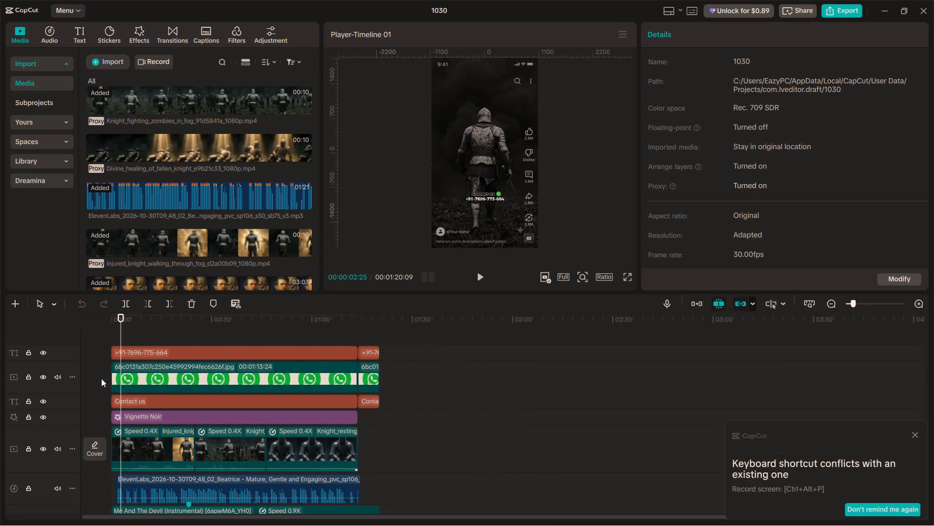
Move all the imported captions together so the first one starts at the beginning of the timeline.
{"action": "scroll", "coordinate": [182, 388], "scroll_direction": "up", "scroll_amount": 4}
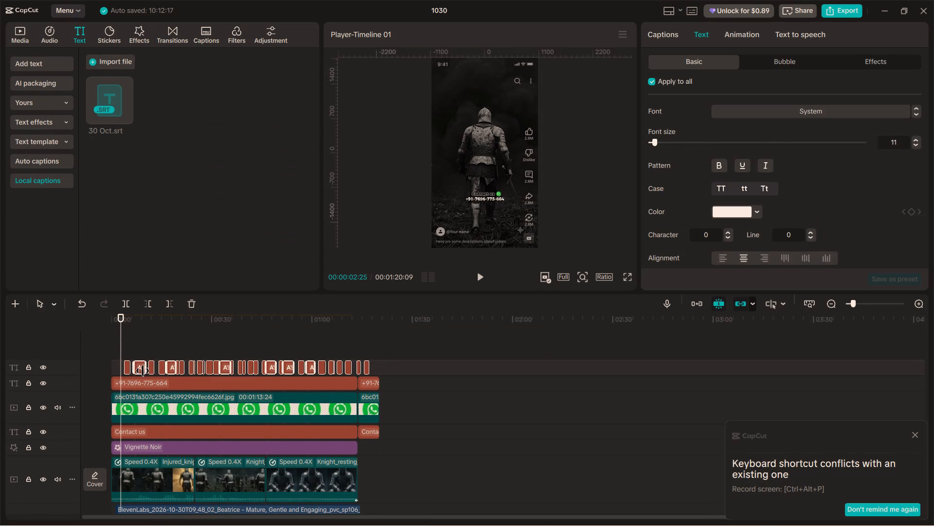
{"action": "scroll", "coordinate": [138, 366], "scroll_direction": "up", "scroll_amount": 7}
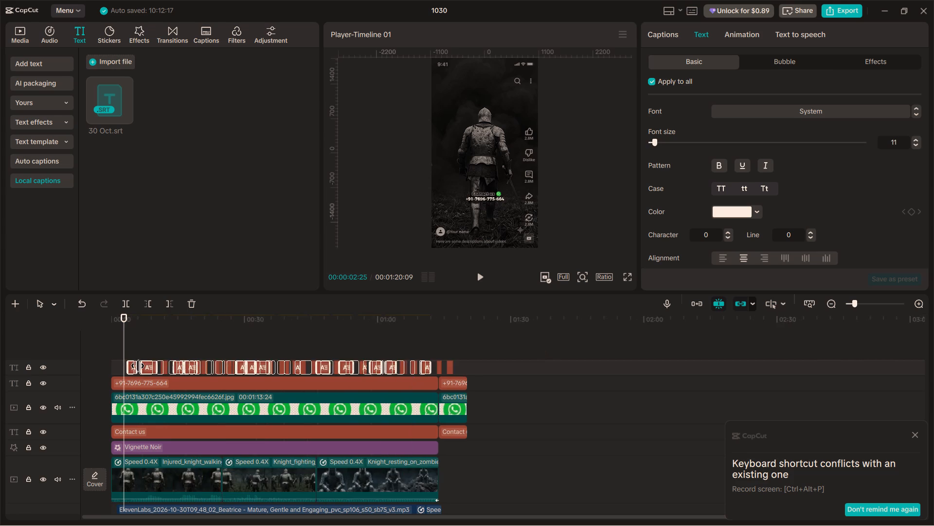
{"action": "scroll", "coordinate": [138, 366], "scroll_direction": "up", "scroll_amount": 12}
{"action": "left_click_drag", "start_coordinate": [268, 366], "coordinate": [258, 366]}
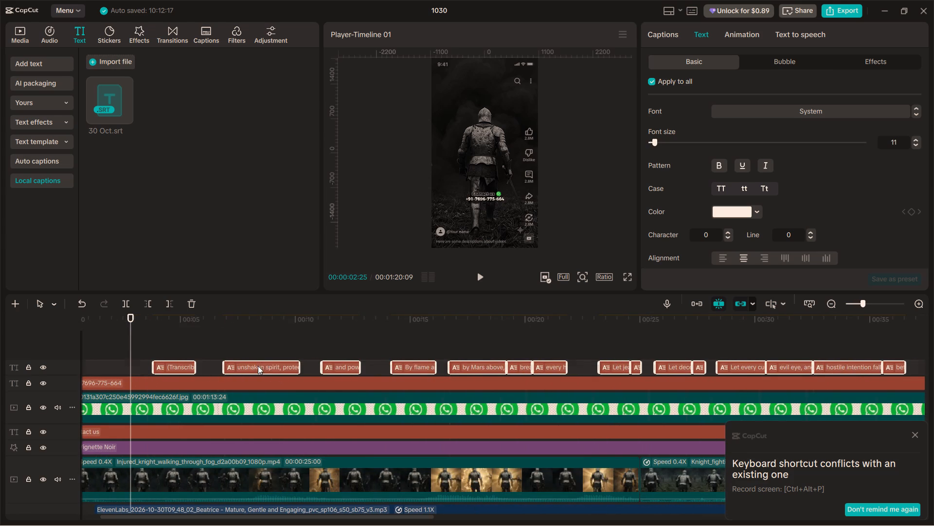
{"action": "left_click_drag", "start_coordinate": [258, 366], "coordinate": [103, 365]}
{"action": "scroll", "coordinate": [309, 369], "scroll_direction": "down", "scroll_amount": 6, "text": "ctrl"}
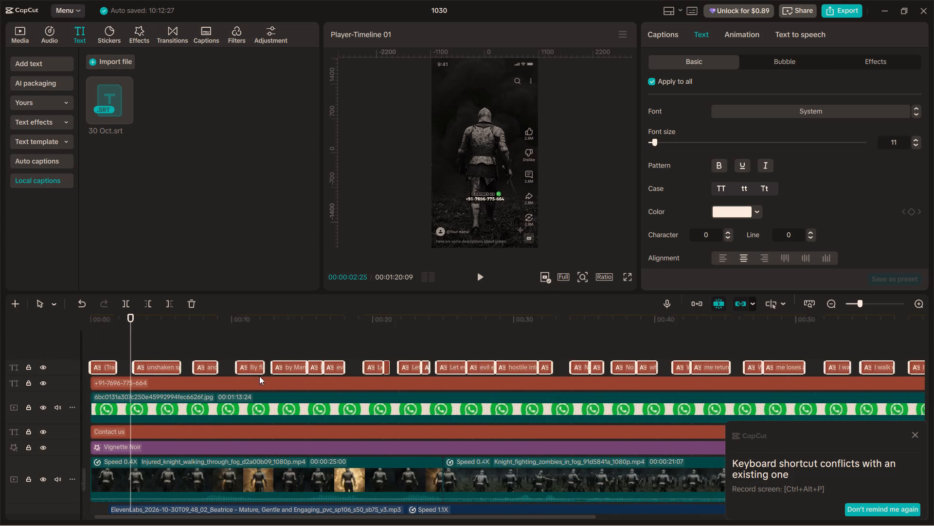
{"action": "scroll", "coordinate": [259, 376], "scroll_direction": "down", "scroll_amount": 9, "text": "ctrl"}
Play the opening from 00:00 to check the captions' placement and timing.
{"action": "left_click_drag", "start_coordinate": [126, 337], "coordinate": [101, 340]}
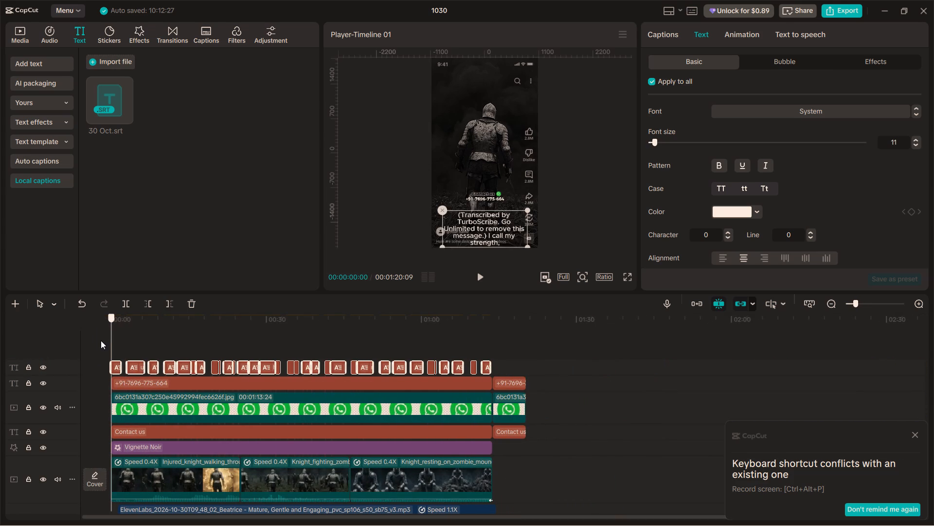
{"action": "left_click_drag", "start_coordinate": [101, 340], "coordinate": [97, 339]}
{"action": "key", "text": "space"}
{"action": "key", "text": "space"}
{"action": "left_click", "coordinate": [623, 279]}
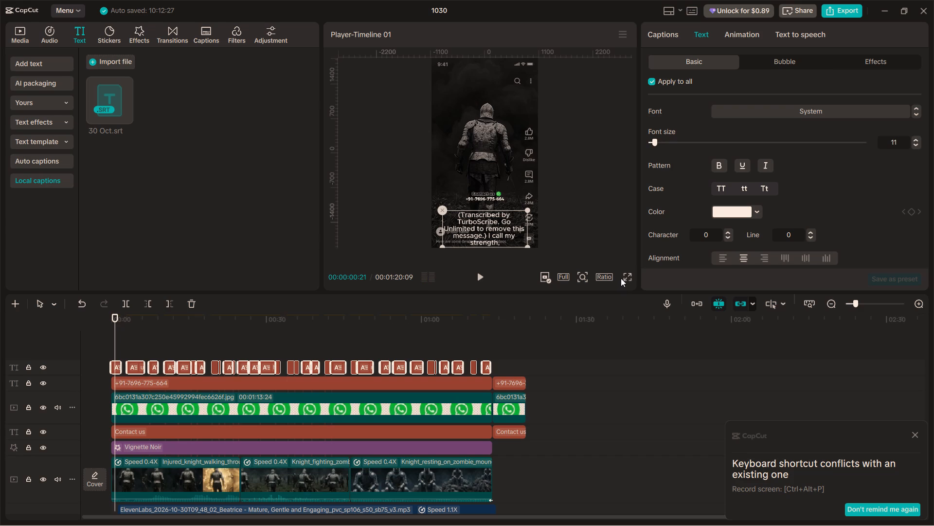
{"action": "scroll", "coordinate": [188, 397], "scroll_direction": "down", "scroll_amount": 5}
{"action": "scroll", "coordinate": [186, 398], "scroll_direction": "up", "scroll_amount": 3}
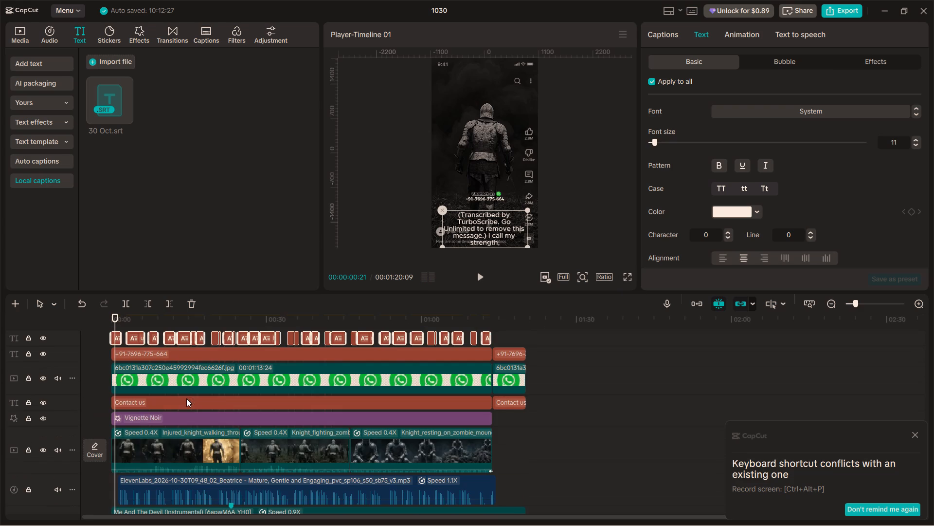
Shift the whole caption group so the first caption starts at 00:00:01:24, near the voiceover's start.
{"action": "left_click_drag", "start_coordinate": [112, 316], "coordinate": [116, 315]}
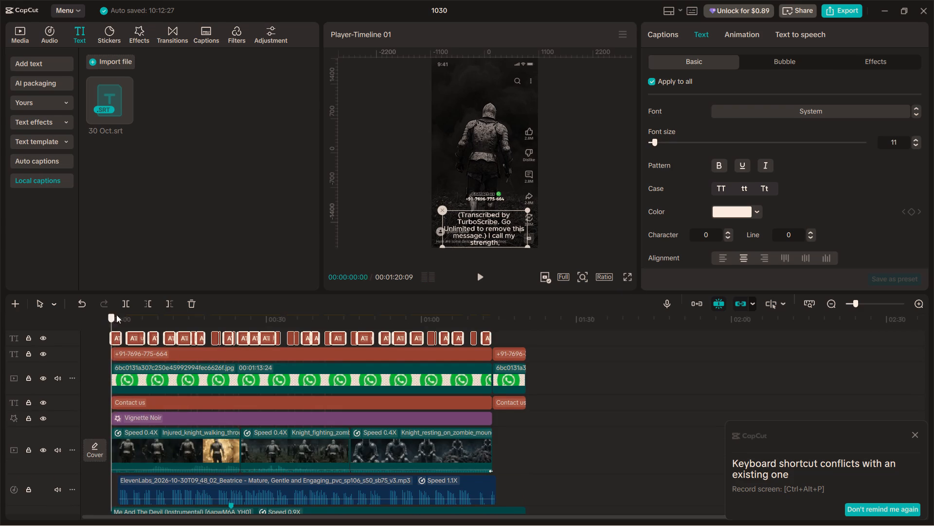
{"action": "left_click_drag", "start_coordinate": [116, 315], "coordinate": [117, 315]}
{"action": "left_click_drag", "start_coordinate": [138, 336], "coordinate": [147, 336]}
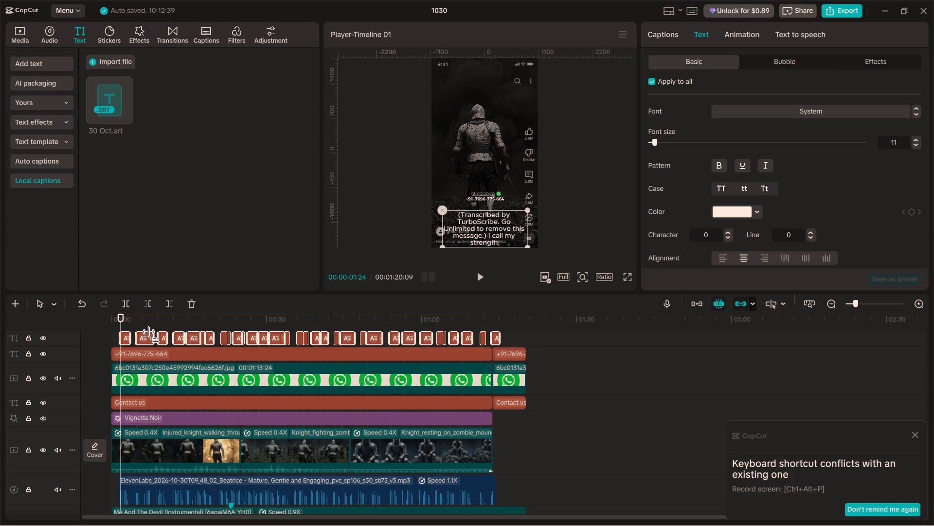
Replay the opening from the timeline's start to check the captions against the voiceover.
{"action": "left_click", "coordinate": [106, 330]}
{"action": "key", "text": "space"}
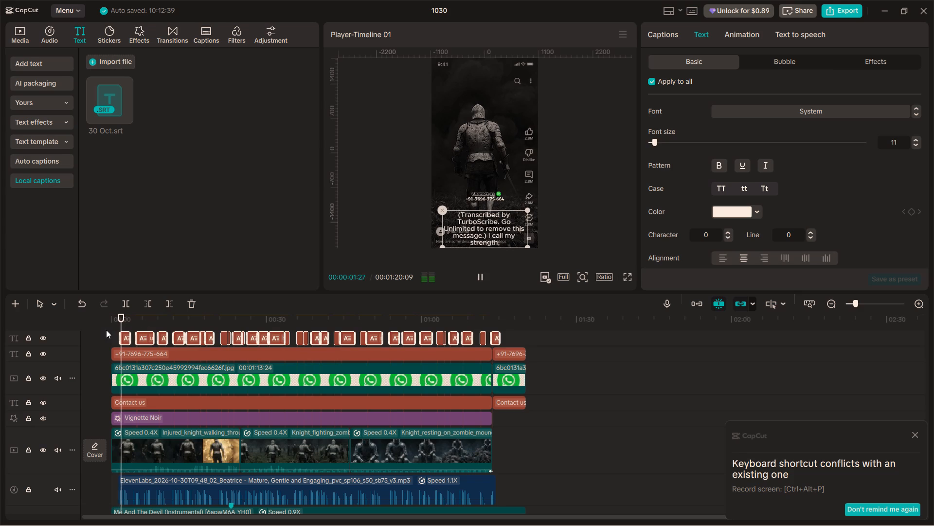
{"action": "left_click", "coordinate": [106, 330]}
{"action": "left_click_drag", "start_coordinate": [130, 318], "coordinate": [79, 320]}
{"action": "key", "text": "space"}
{"action": "key", "text": "space"}
{"action": "key", "text": "space"}
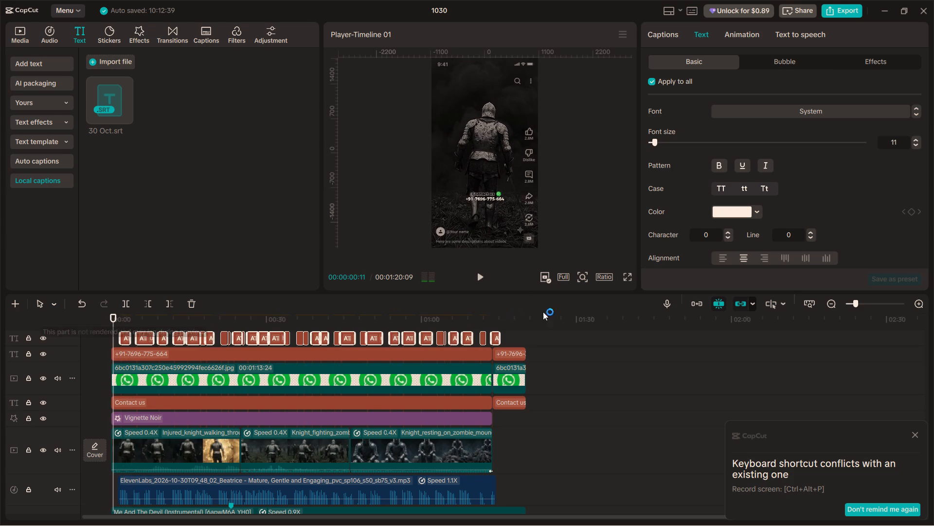
{"action": "left_click", "coordinate": [527, 321]}
{"action": "left_click_drag", "start_coordinate": [527, 321], "coordinate": [113, 318]}
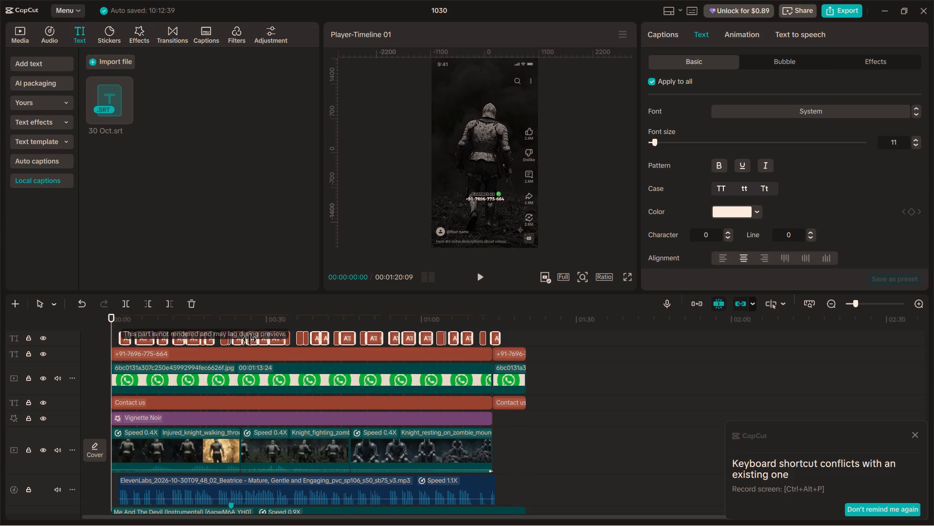
Remove "(Transcribed by TurboScribe. Go Unlimited to remove this message.)" from the first caption, keeping only "I call my strength,".
{"action": "left_click", "coordinate": [489, 447]}
{"action": "left_click", "coordinate": [522, 450]}
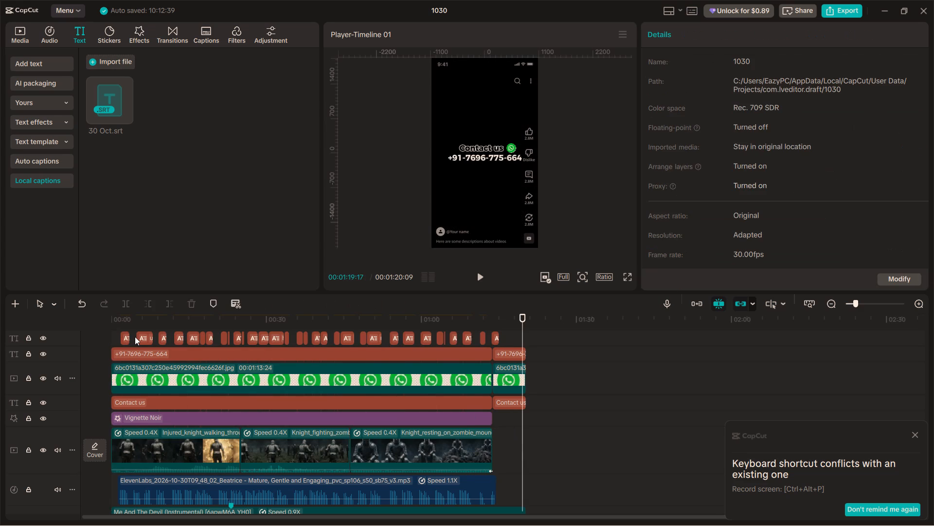
{"action": "left_click", "coordinate": [123, 334]}
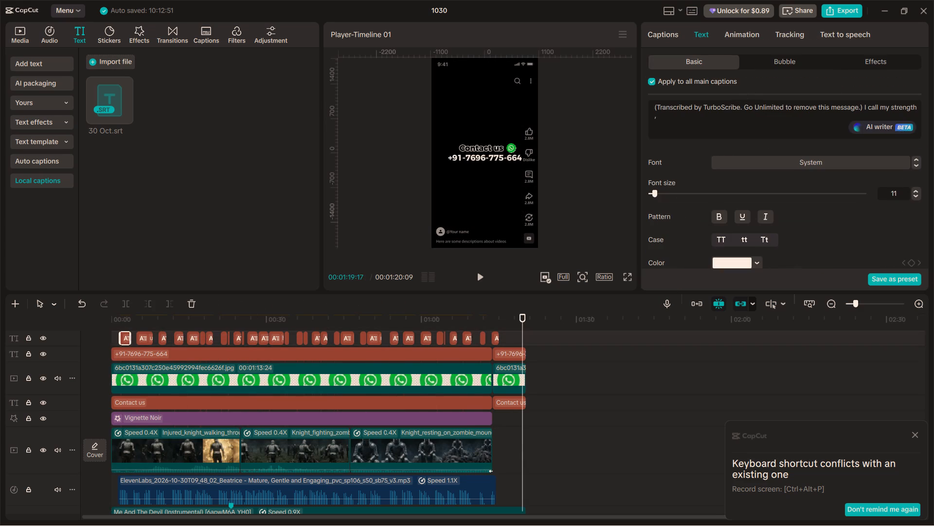
{"action": "left_click", "coordinate": [655, 105]}
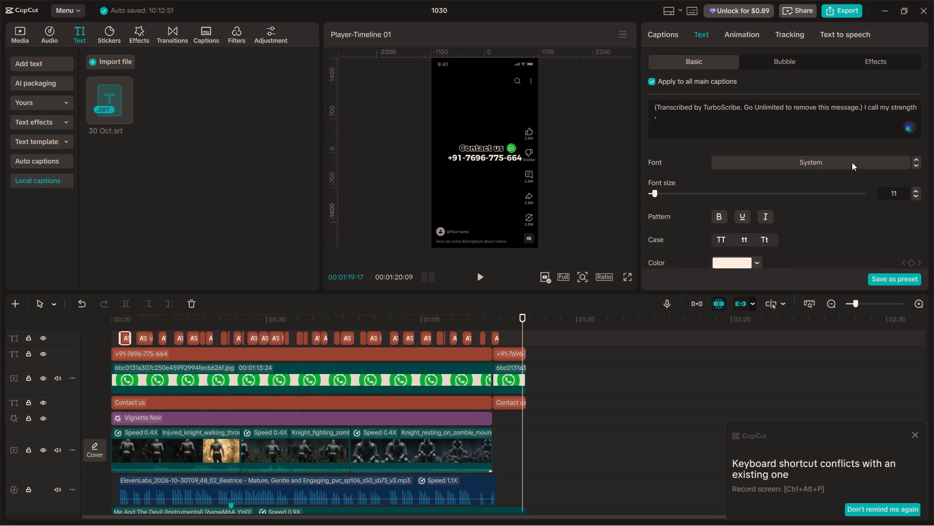
{"action": "key", "text": "Delete"}
{"action": "key", "text": "Delete"}
{"action": "key", "text": "Delete"}
{"action": "key", "text": "Delete"}
{"action": "key", "text": "Delete"}
{"action": "key", "text": "Delete"}
{"action": "key", "text": "Delete"}
{"action": "key", "text": "Delete"}
{"action": "key", "text": "Delete"}
{"action": "key", "text": "Delete"}
{"action": "key", "text": "Delete"}
{"action": "key", "text": "Delete"}
{"action": "key", "text": "Delete"}
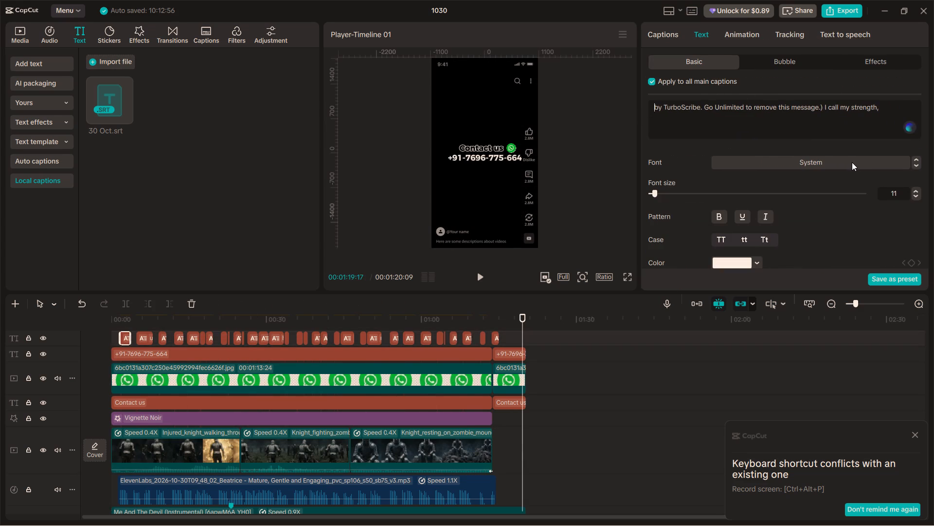
{"action": "key", "text": "Delete"}
{"action": "key", "text": "Delete"}
{"action": "key", "text": "Delete"}
{"action": "key", "text": "Delete"}
{"action": "key", "text": "Delete"}
{"action": "key", "text": "Delete"}
{"action": "key", "text": "Delete"}
{"action": "key", "text": "Delete"}
{"action": "key", "text": "Delete"}
{"action": "key", "text": "Delete"}
{"action": "key", "text": "Delete"}
{"action": "key", "text": "Delete"}
{"action": "key", "text": "Delete"}
{"action": "key", "text": "Delete"}
{"action": "key", "text": "Delete"}
{"action": "key", "text": "Delete"}
{"action": "key", "text": "Delete"}
{"action": "key", "text": "Delete"}
{"action": "key", "text": "Delete"}
{"action": "key", "text": "Delete"}
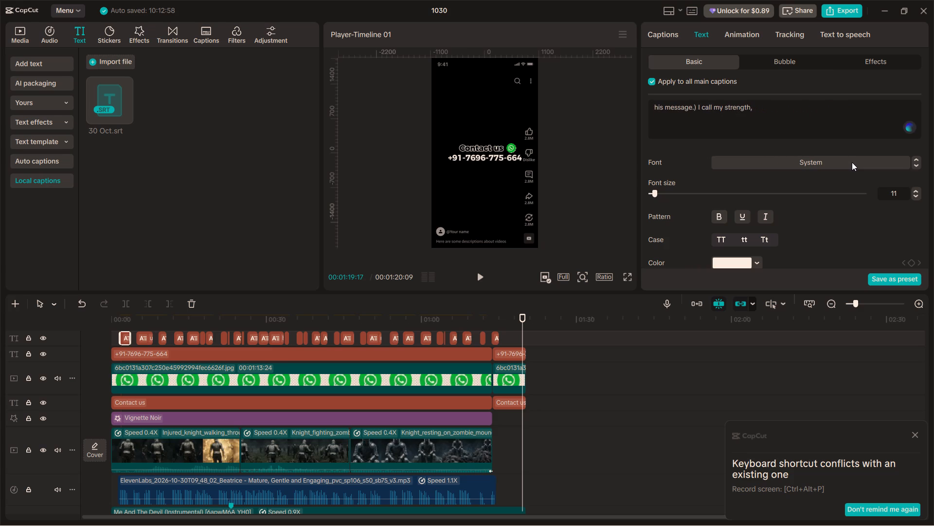
{"action": "key", "text": "Delete"}
{"action": "key", "text": "Delete"}
{"action": "key", "text": "Delete"}
{"action": "key", "text": "Delete"}
{"action": "key", "text": "Delete"}
{"action": "key", "text": "Delete"}
{"action": "key", "text": "Delete"}
{"action": "key", "text": "Delete"}
{"action": "key", "text": "Delete"}
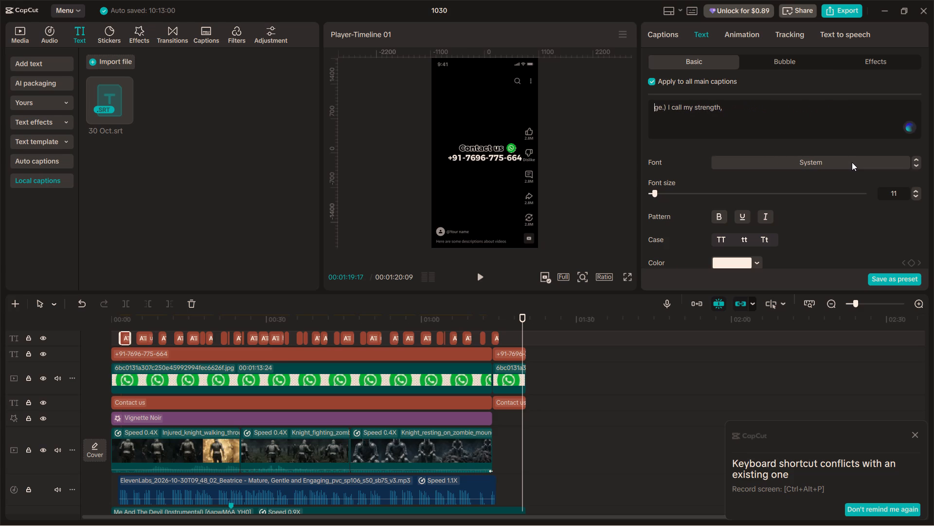
{"action": "key", "text": "Delete"}
{"action": "key", "text": "Delete"}
{"action": "key", "text": "Delete"}
{"action": "key", "text": "Delete"}
{"action": "key", "text": "Delete"}
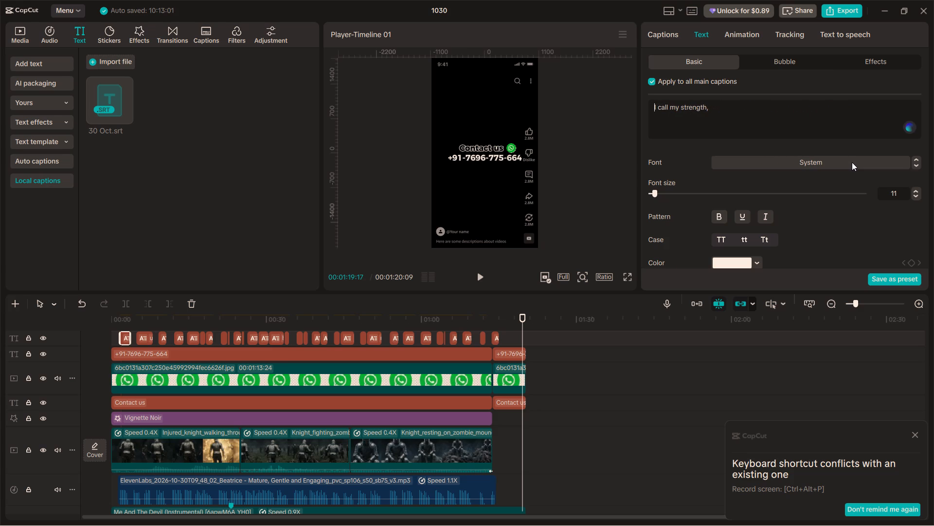
{"action": "key", "text": "Return"}
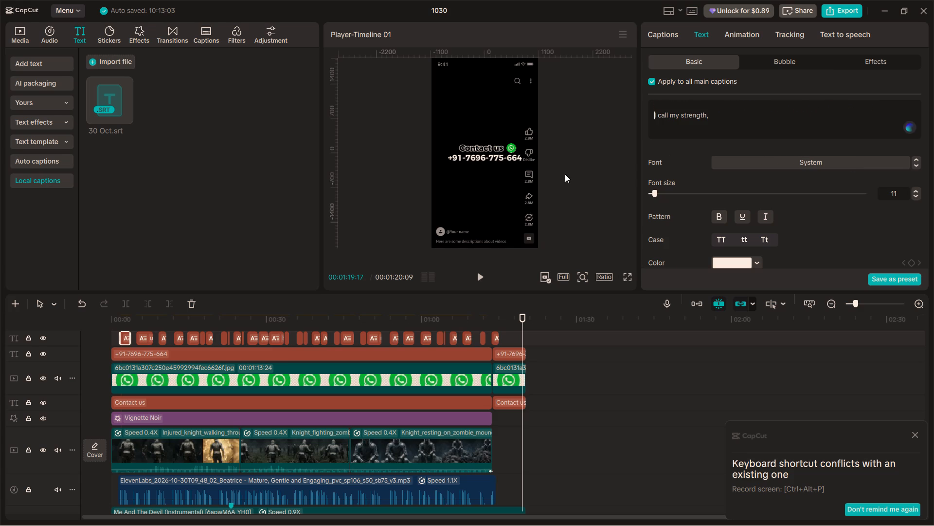
{"action": "key", "text": "BackSpace"}
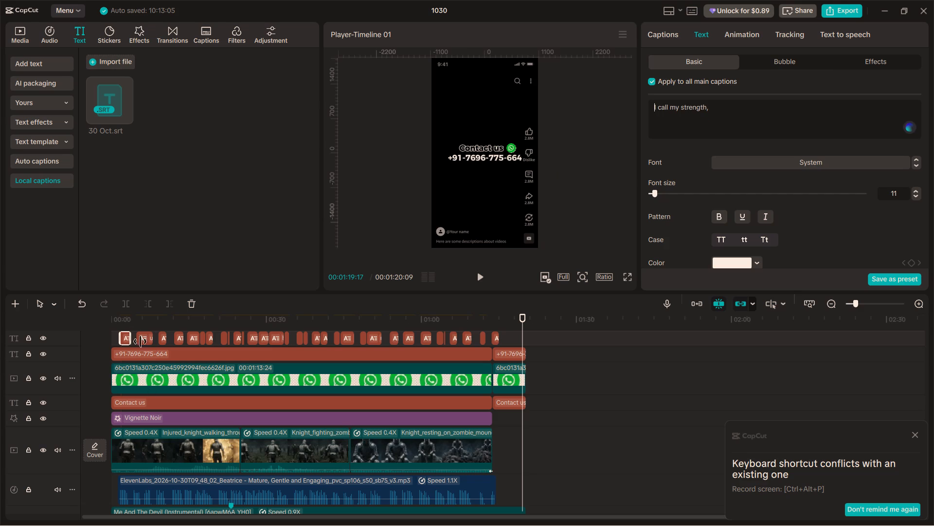
Play the opening and view the shortened first caption in the full-screen preview.
{"action": "left_click", "coordinate": [117, 326]}
{"action": "key", "text": "space"}
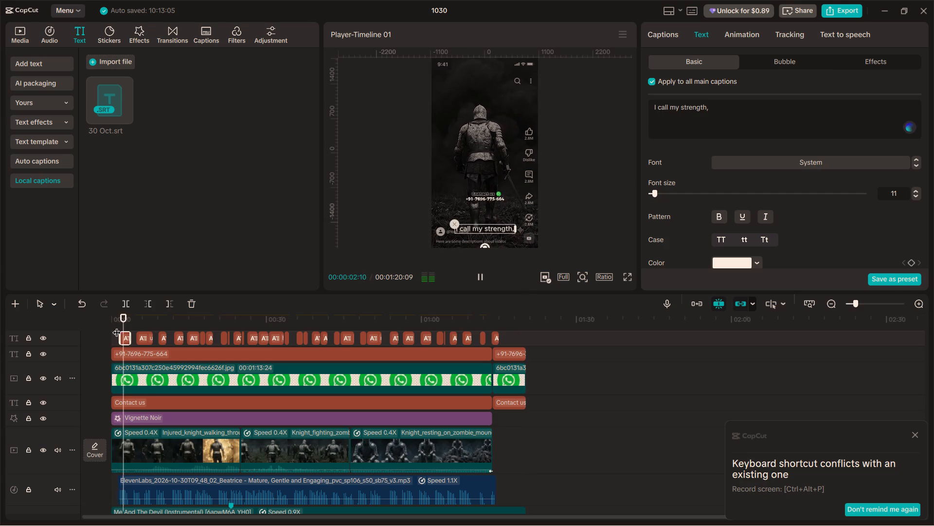
{"action": "key", "text": "space"}
{"action": "left_click", "coordinate": [627, 277]}
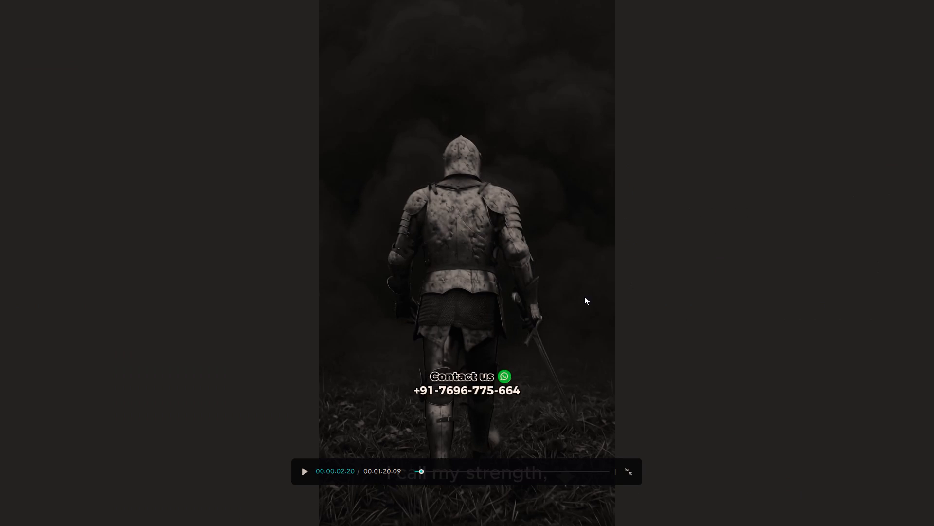
{"action": "key", "text": "Escape"}
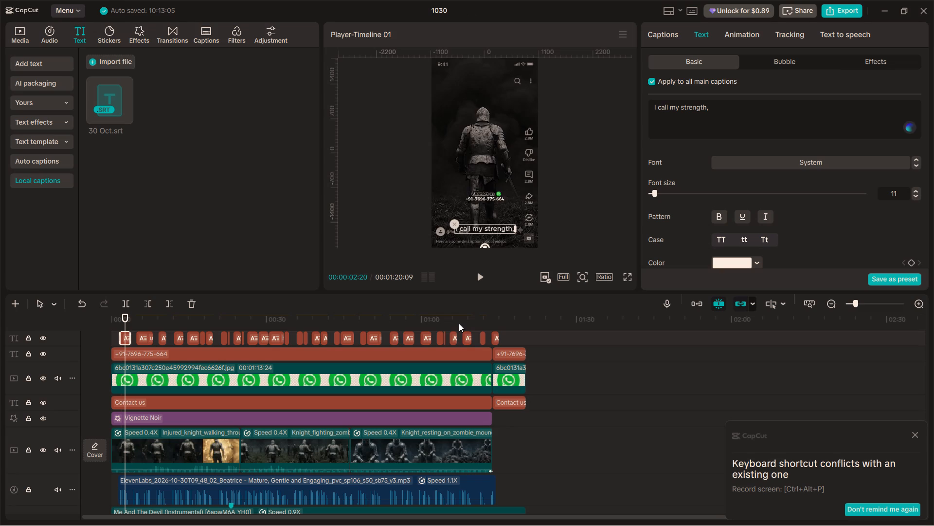
Move the main captions up from the bottom of the video frame to its middle, over the knight's back.
{"action": "left_click_drag", "start_coordinate": [485, 227], "coordinate": [477, 142]}
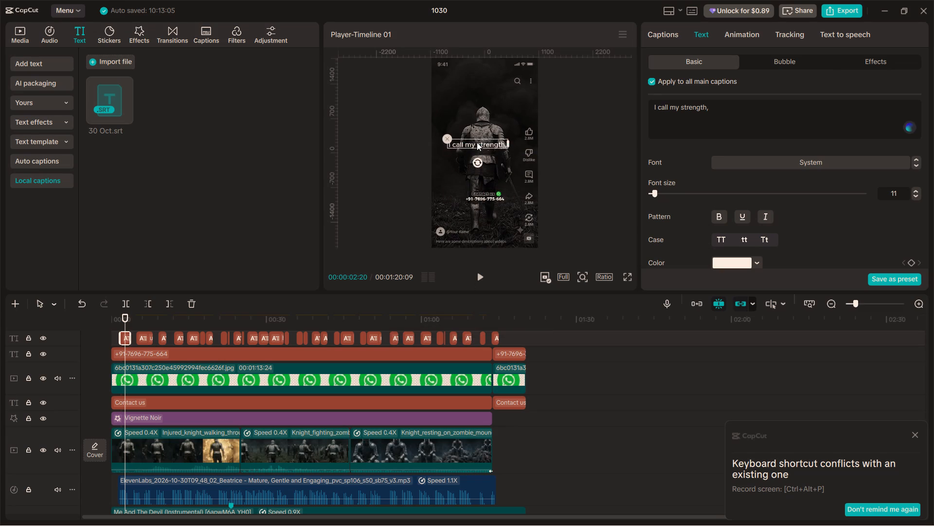
{"action": "left_click_drag", "start_coordinate": [477, 142], "coordinate": [483, 151]}
Play the repositioned first caption in the full-screen preview, continuing until it leaves the frame.
{"action": "left_click", "coordinate": [629, 276]}
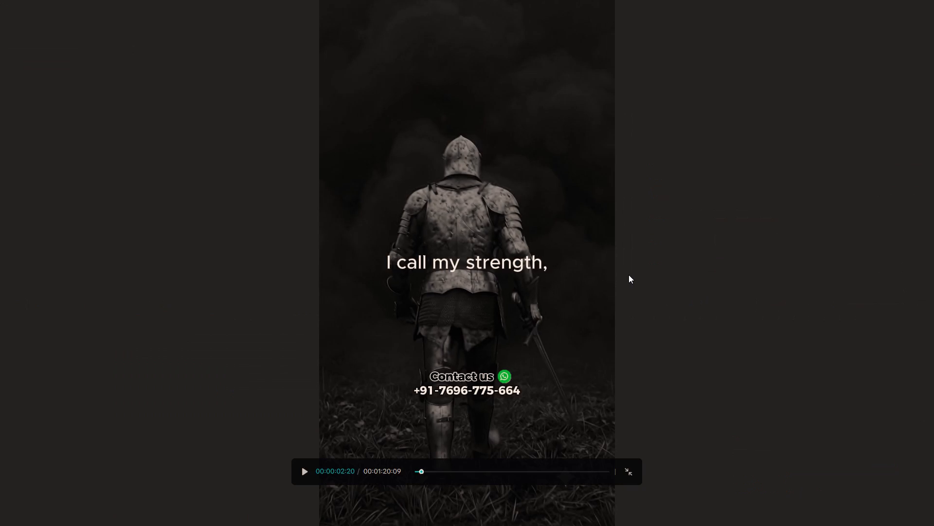
{"action": "key", "text": "space"}
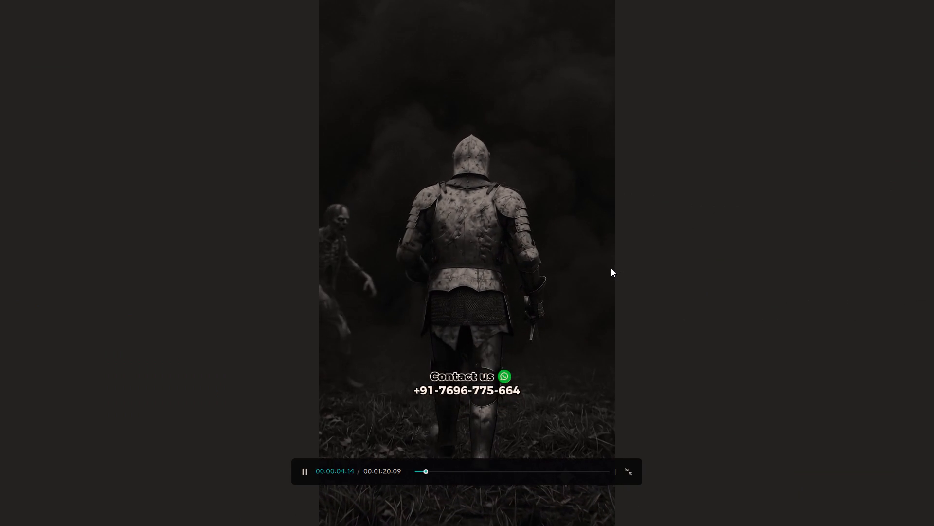
{"action": "key", "text": "Escape"}
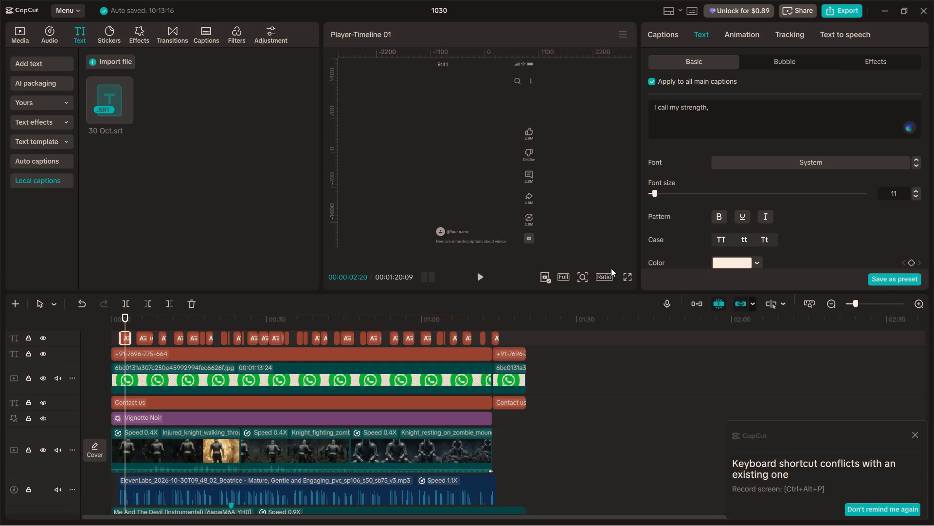
Turn off "Apply to all main captions" for the first caption, "I call my strength,".
{"action": "key", "text": "space"}
{"action": "left_click_drag", "start_coordinate": [141, 318], "coordinate": [109, 321]}
{"action": "scroll", "coordinate": [127, 330], "scroll_direction": "up", "scroll_amount": 20, "text": "ctrl"}
{"action": "left_click", "coordinate": [242, 315]}
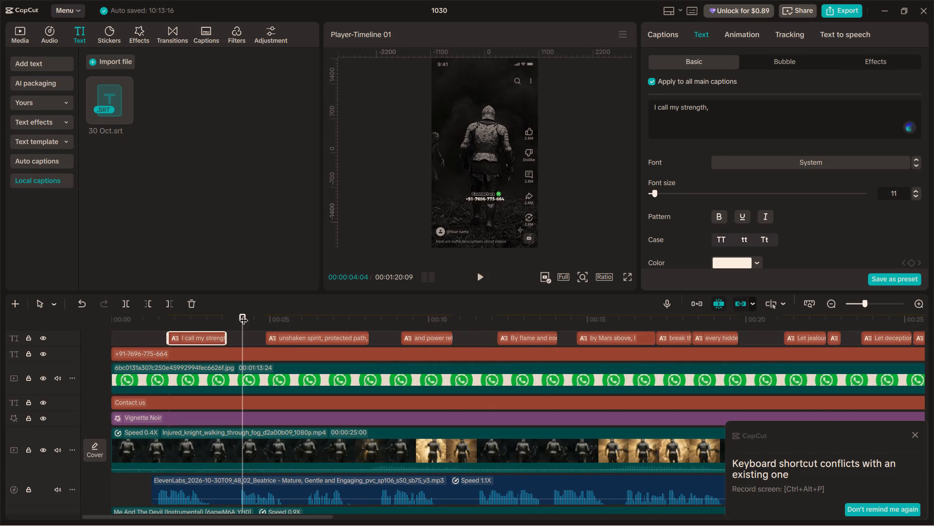
{"action": "left_click", "coordinate": [652, 80]}
Turn off linkage between clips on the timeline.
{"action": "left_click", "coordinate": [243, 338]}
{"action": "left_click", "coordinate": [233, 329]}
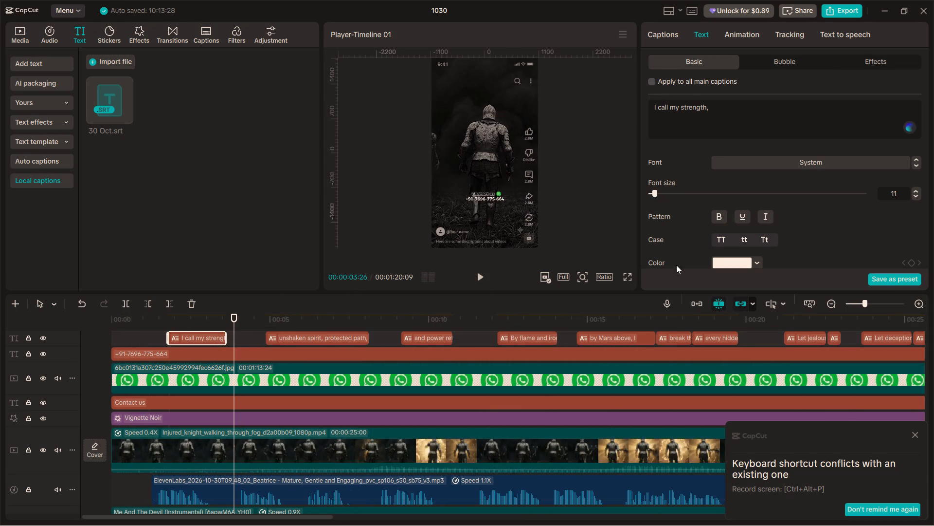
{"action": "left_click", "coordinate": [740, 304]}
Play the opening from just before the voiceover starts to check the first caption's timing against it.
{"action": "left_click", "coordinate": [140, 333]}
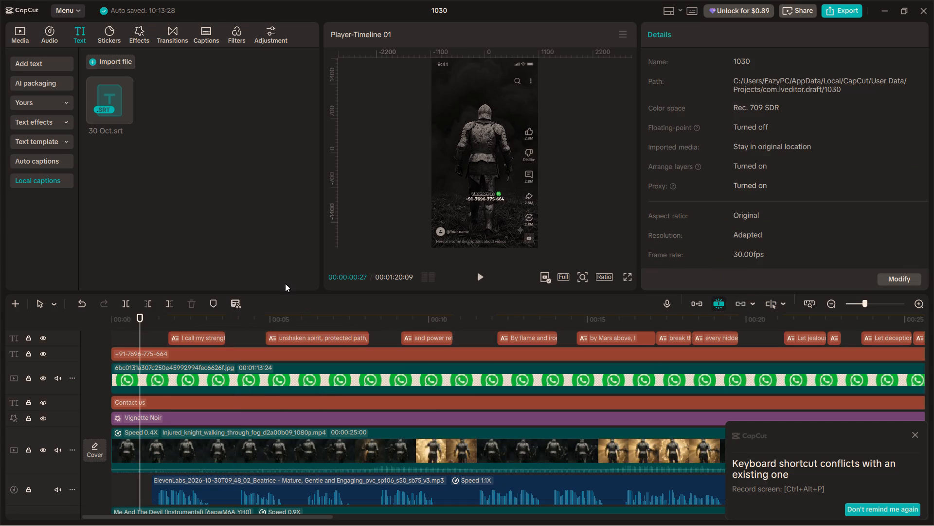
{"action": "key", "text": "space"}
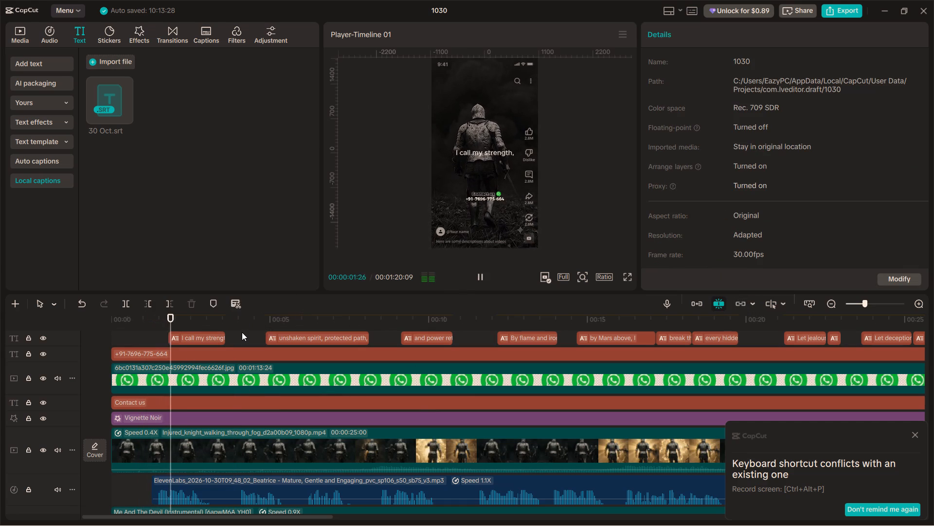
{"action": "key", "text": "space"}
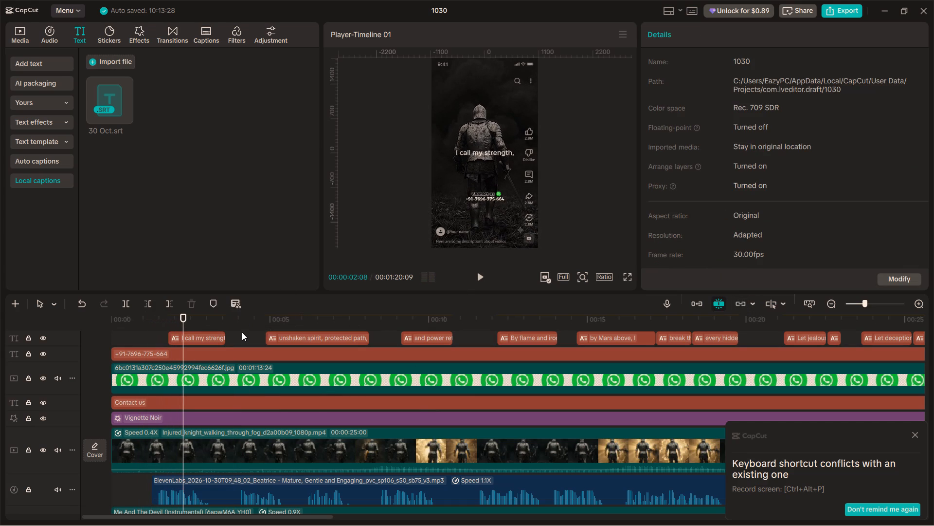
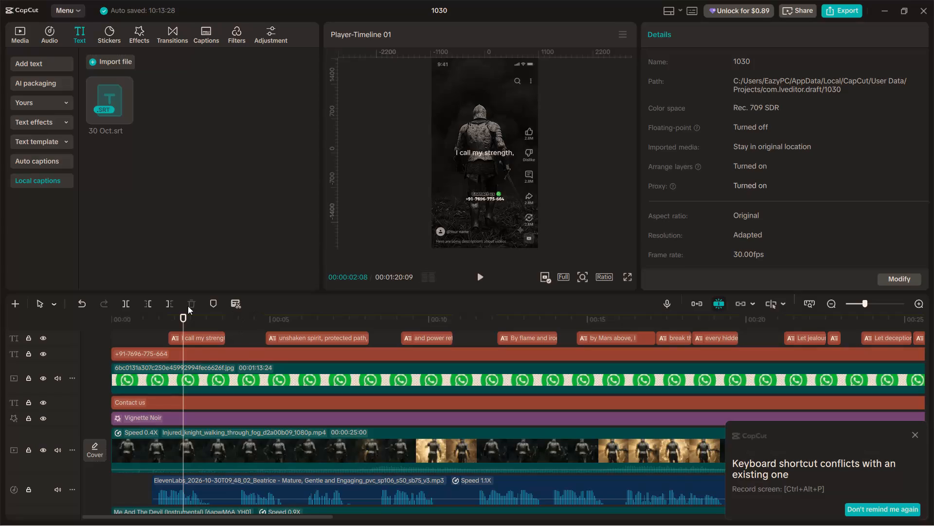
Replay the opening around the first caption to check it against the voiceover.
{"action": "left_click", "coordinate": [165, 321]}
{"action": "key", "text": "space"}
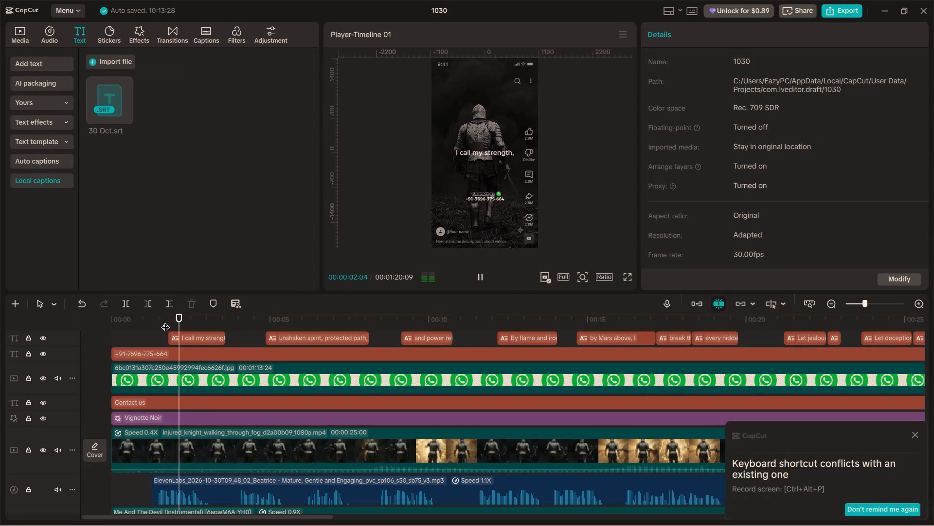
{"action": "key", "text": "space"}
Turn on "Apply to all main captions" for the first caption and change the captions' font to serif.
{"action": "left_click", "coordinate": [183, 338]}
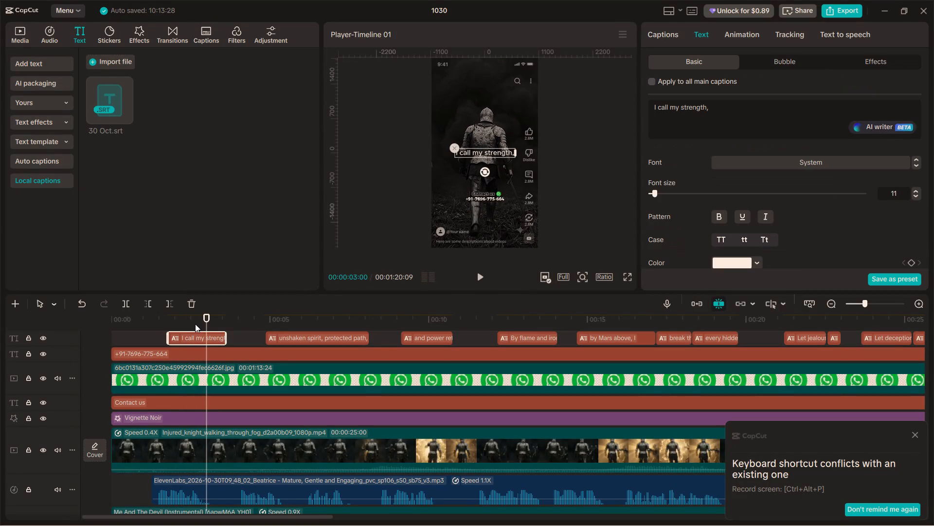
{"action": "left_click", "coordinate": [650, 83]}
{"action": "left_click", "coordinate": [914, 165]}
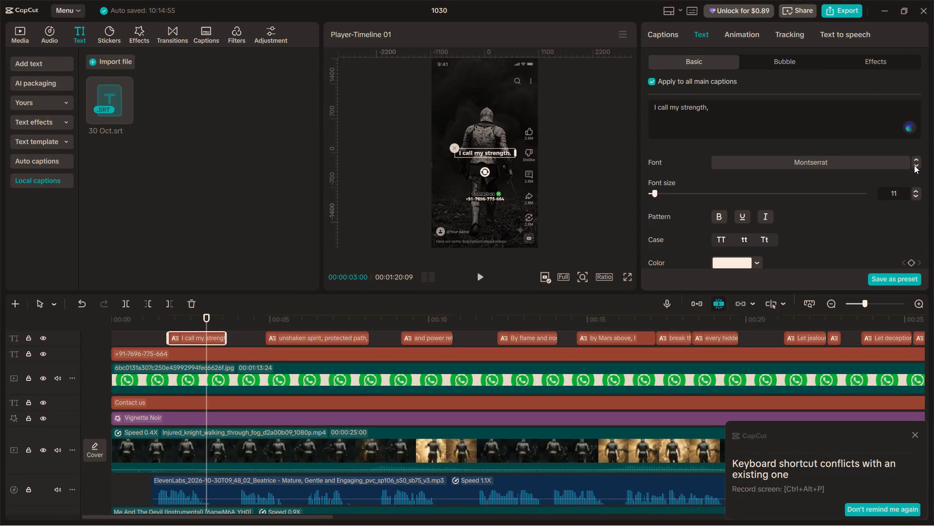
{"action": "left_click", "coordinate": [914, 165]}
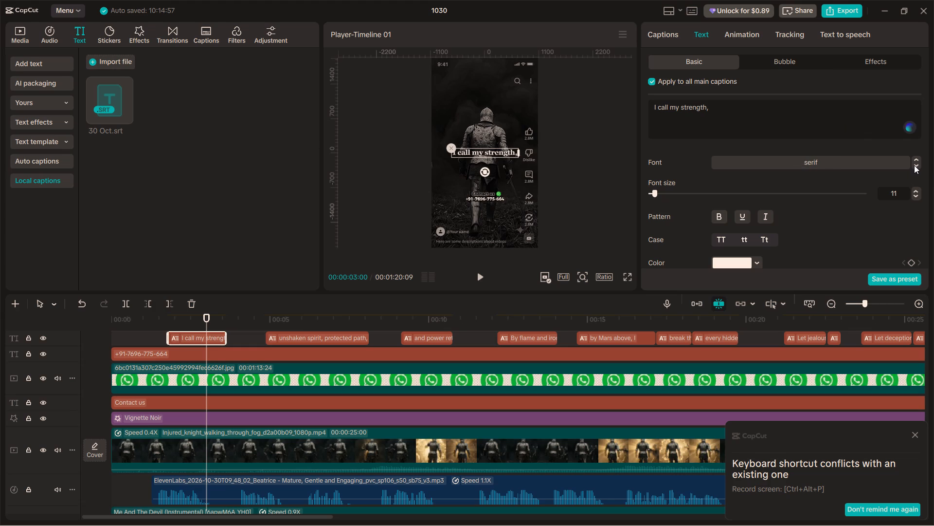
Move the first caption, "I call my strength,", earlier so it starts at about 00:00:01:12, in line with the voiceover's start.
{"action": "left_click", "coordinate": [155, 331]}
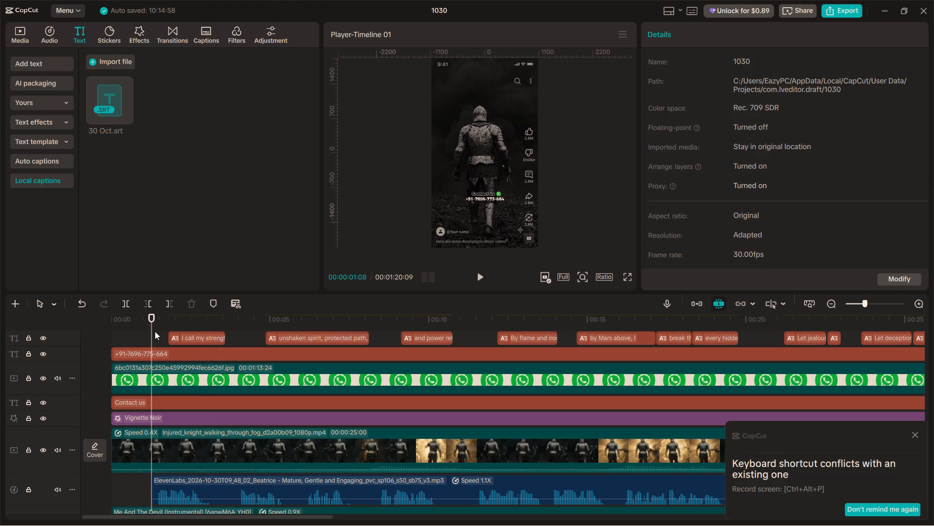
{"action": "key", "text": "space"}
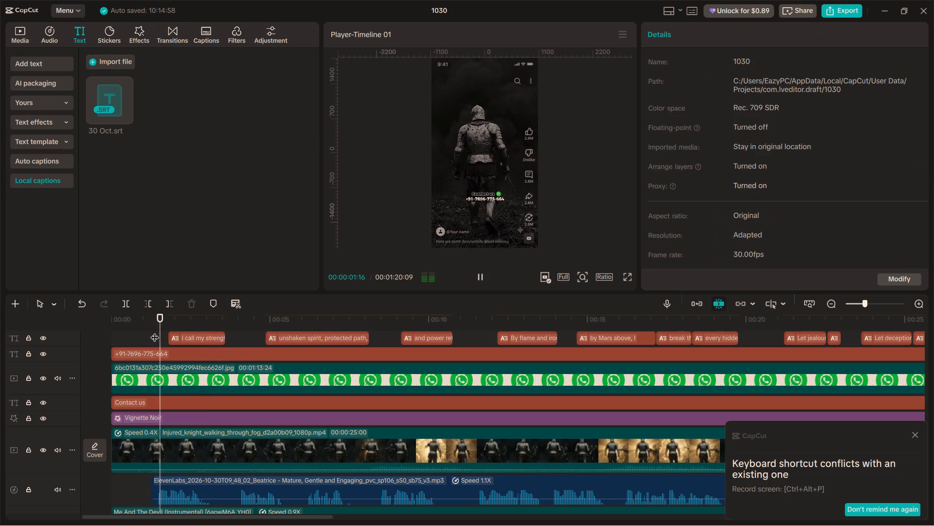
{"action": "key", "text": "space"}
{"action": "left_click", "coordinate": [154, 338]}
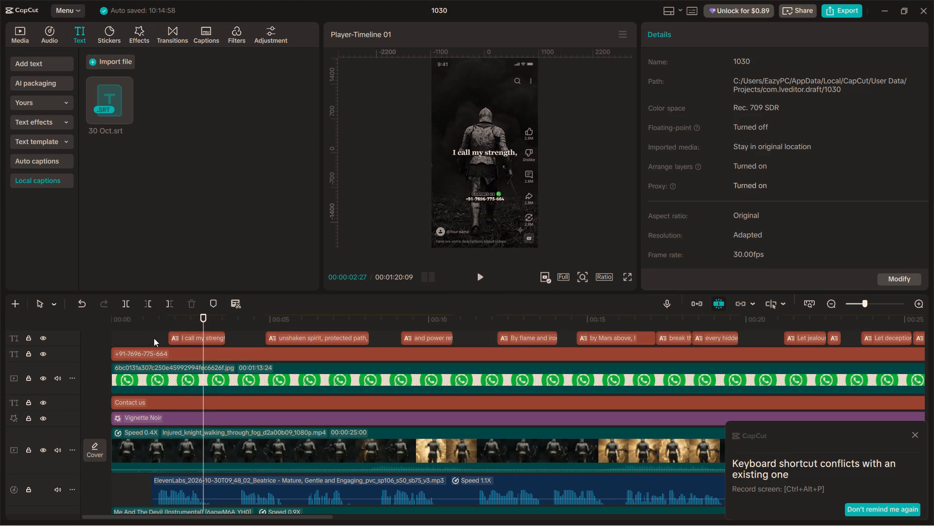
{"action": "left_click_drag", "start_coordinate": [151, 331], "coordinate": [156, 331]}
{"action": "left_click_drag", "start_coordinate": [186, 334], "coordinate": [177, 336]}
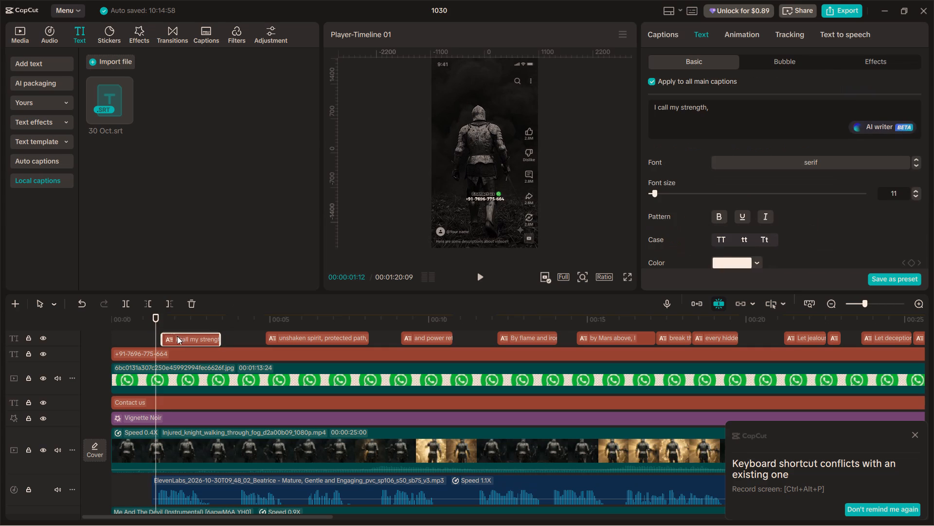
{"action": "left_click_drag", "start_coordinate": [177, 336], "coordinate": [175, 337]}
Play the opening to check the moved first caption, and place the playhead at 00:00:04:01, just before the second voiceover line.
{"action": "left_click", "coordinate": [132, 331]}
{"action": "key", "text": "space"}
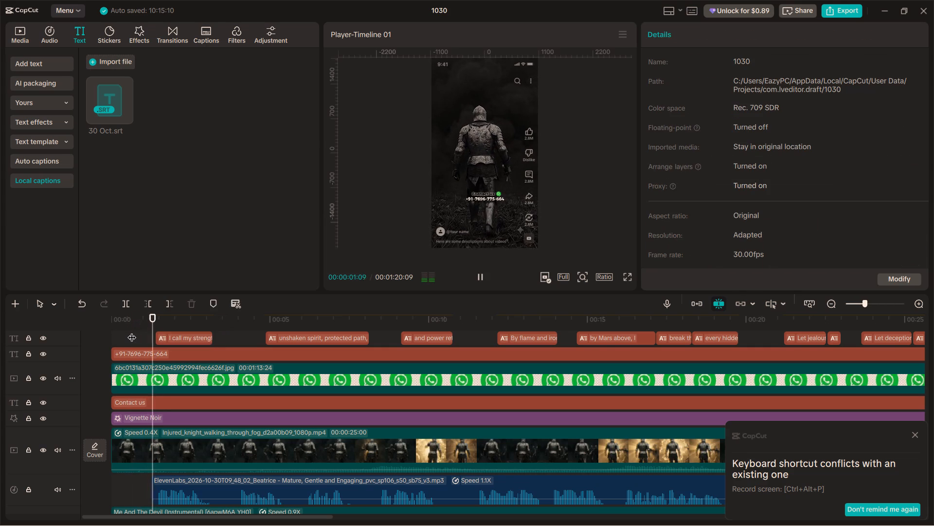
{"action": "key", "text": "space"}
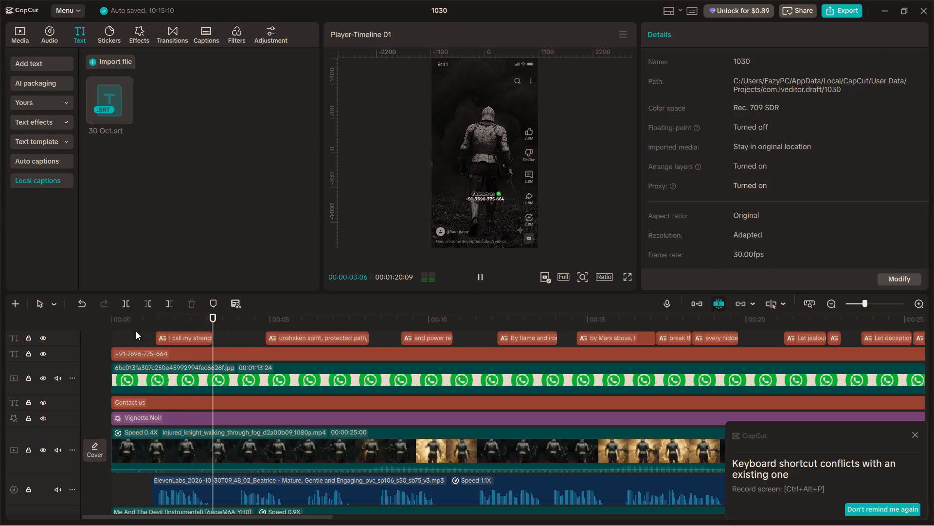
{"action": "key", "text": "space"}
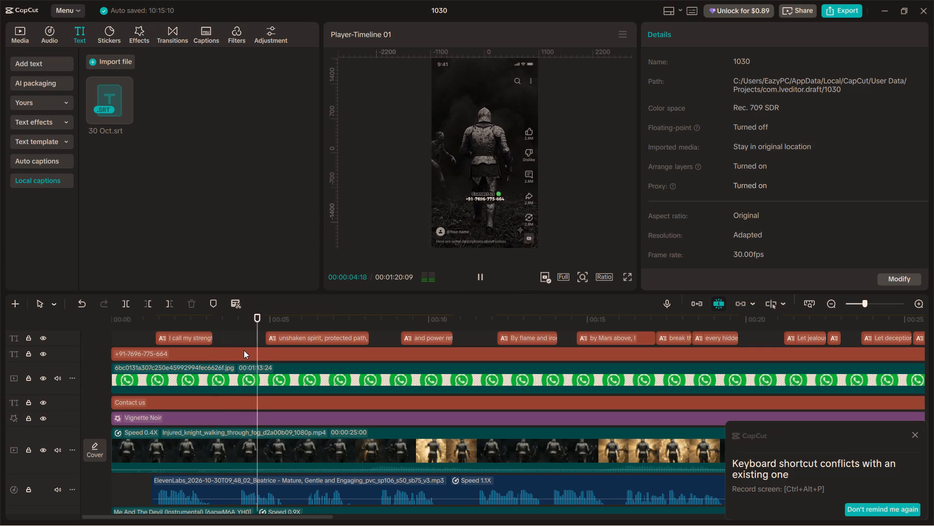
{"action": "key", "text": "space"}
{"action": "left_click_drag", "start_coordinate": [269, 317], "coordinate": [255, 317]}
{"action": "left_click_drag", "start_coordinate": [255, 317], "coordinate": [239, 321]}
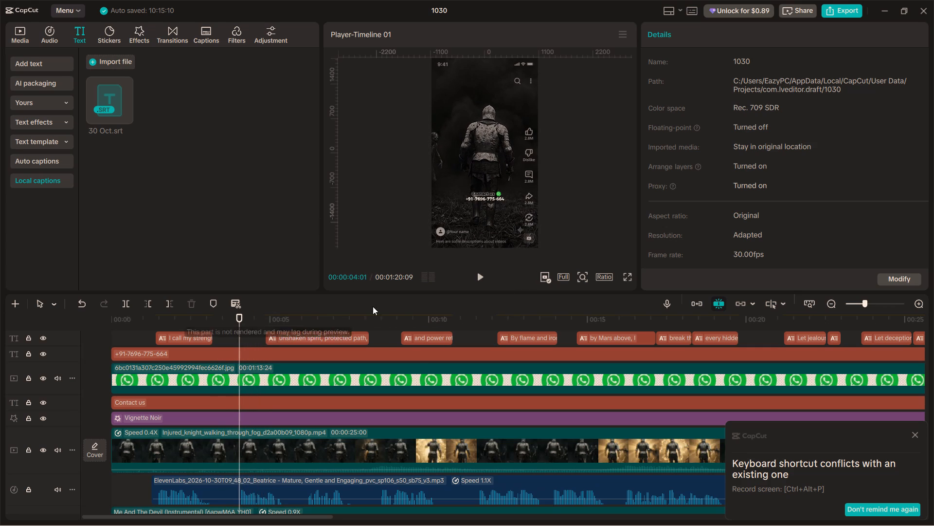
With "unshaken spirit, protected path," selected, apply the white preset style with black outline to all main captions.
{"action": "left_click", "coordinate": [303, 338]}
{"action": "left_click", "coordinate": [653, 75]}
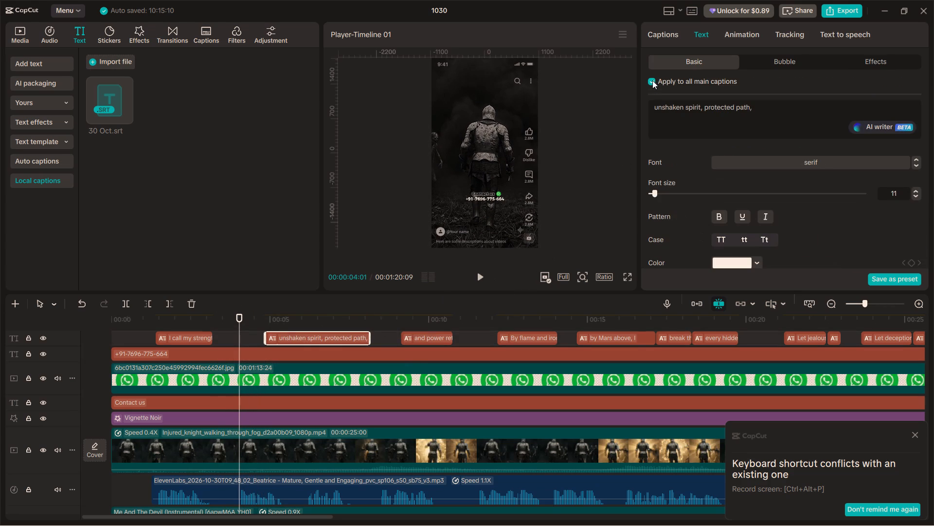
{"action": "left_click", "coordinate": [652, 83]}
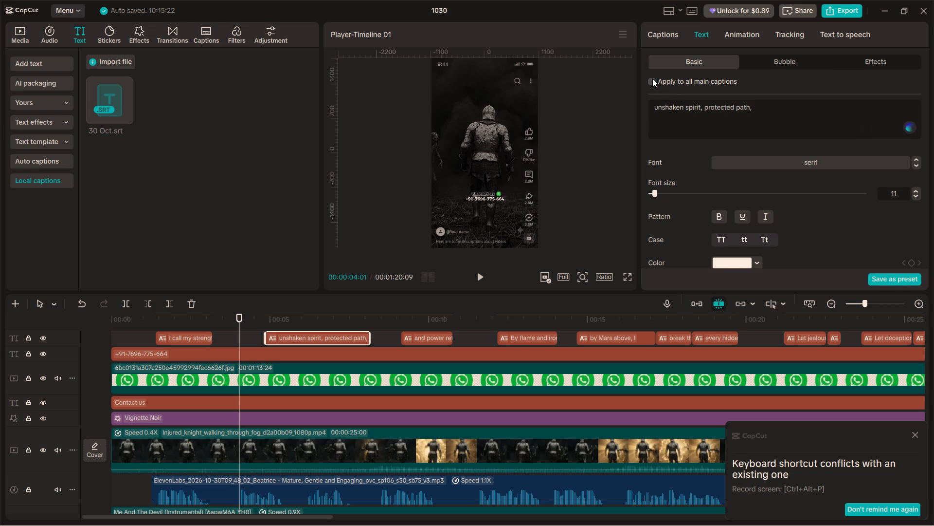
{"action": "left_click", "coordinate": [652, 78]}
{"action": "scroll", "coordinate": [730, 235], "scroll_direction": "down", "scroll_amount": 3}
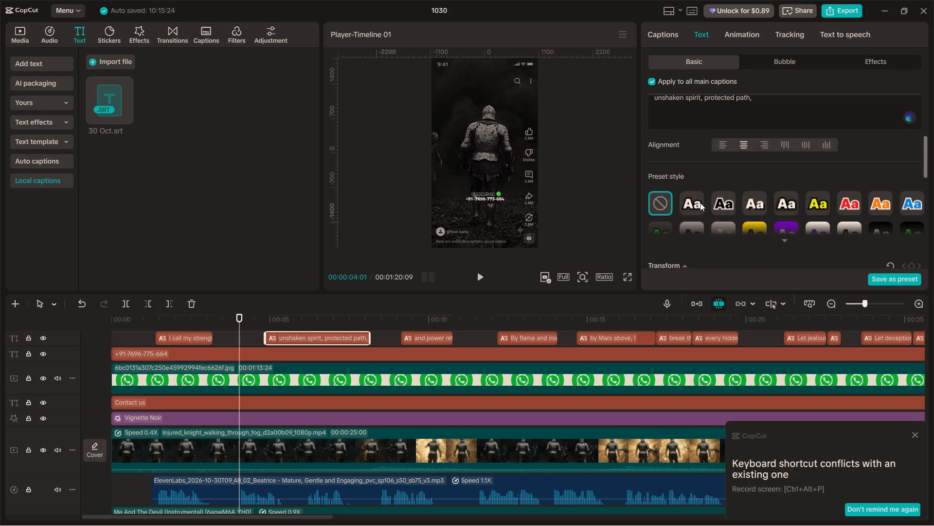
{"action": "left_click", "coordinate": [700, 203]}
{"action": "scroll", "coordinate": [683, 204], "scroll_direction": "up", "scroll_amount": 3}
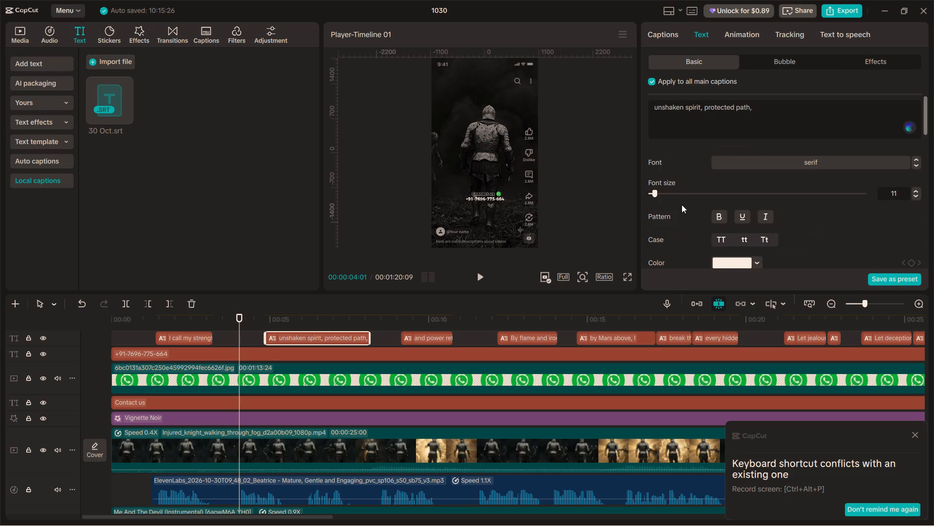
Turn off "Apply to all main captions" and move the second caption, "unshaken spirit, protected path,", to start at 00:00:04:01.
{"action": "left_click", "coordinate": [653, 81]}
{"action": "left_click_drag", "start_coordinate": [321, 338], "coordinate": [311, 337]}
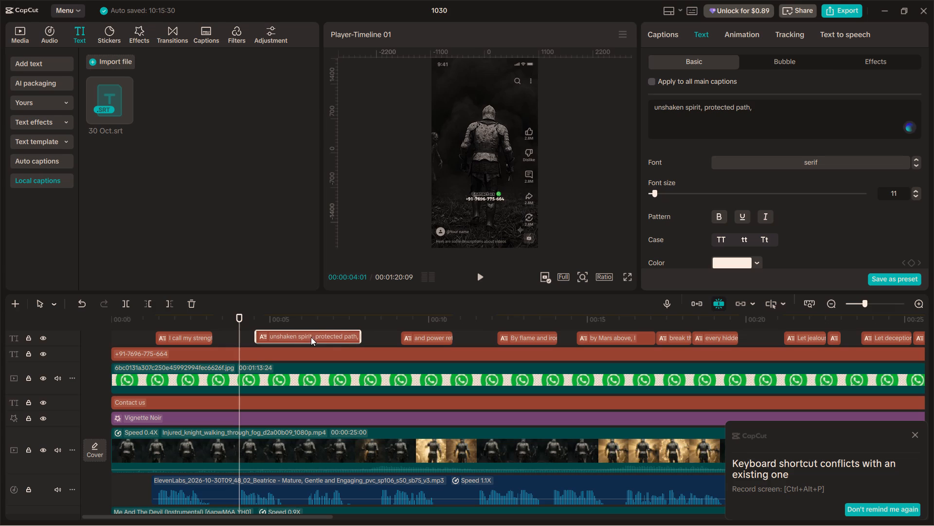
{"action": "left_click_drag", "start_coordinate": [311, 337], "coordinate": [297, 337]}
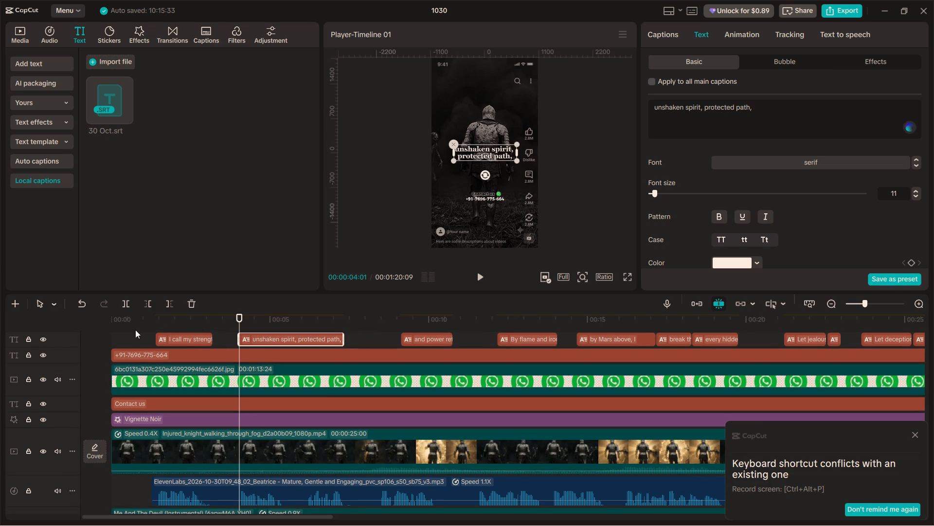
Play the opening in the full-screen preview through the first two captions to check their timing and style.
{"action": "left_click", "coordinate": [135, 330]}
{"action": "key", "text": "space"}
{"action": "key", "text": "space"}
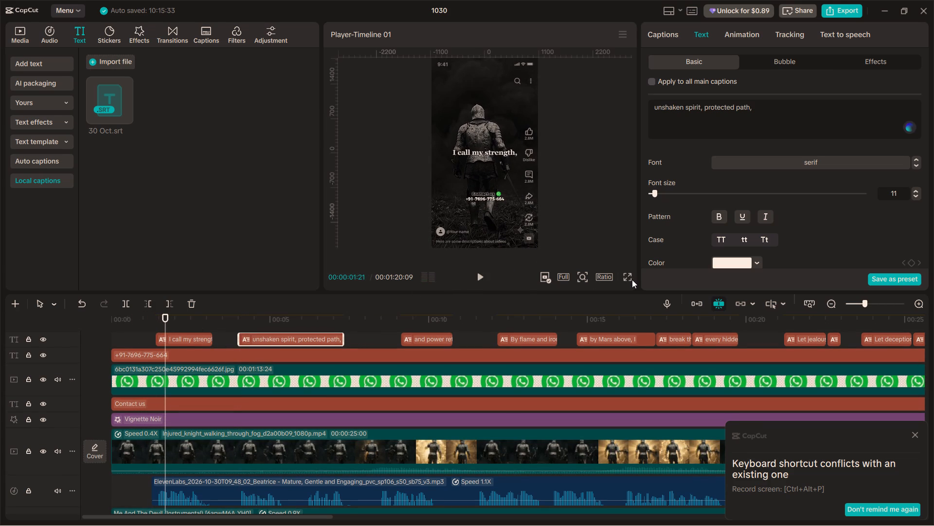
{"action": "left_click", "coordinate": [632, 280]}
{"action": "left_click", "coordinate": [628, 274]}
{"action": "key", "text": "space"}
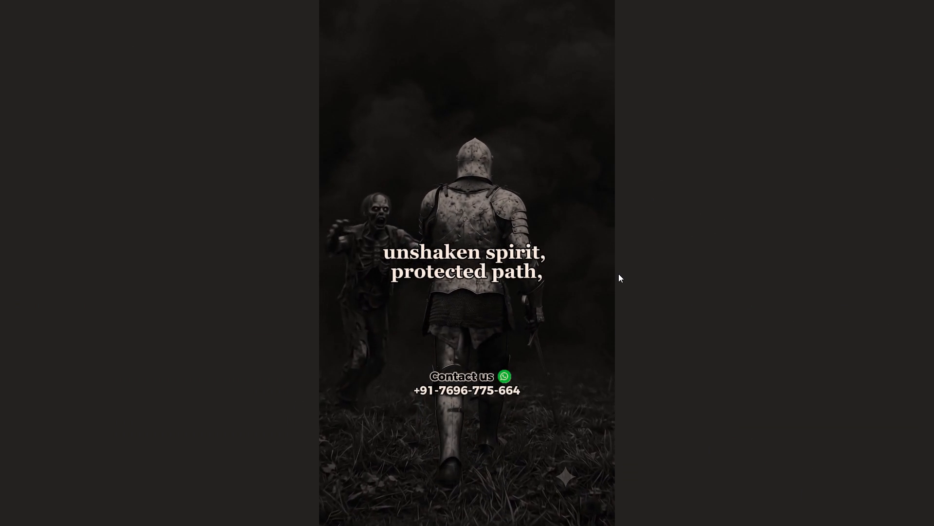
{"action": "key", "text": "Escape"}
{"action": "key", "text": "space"}
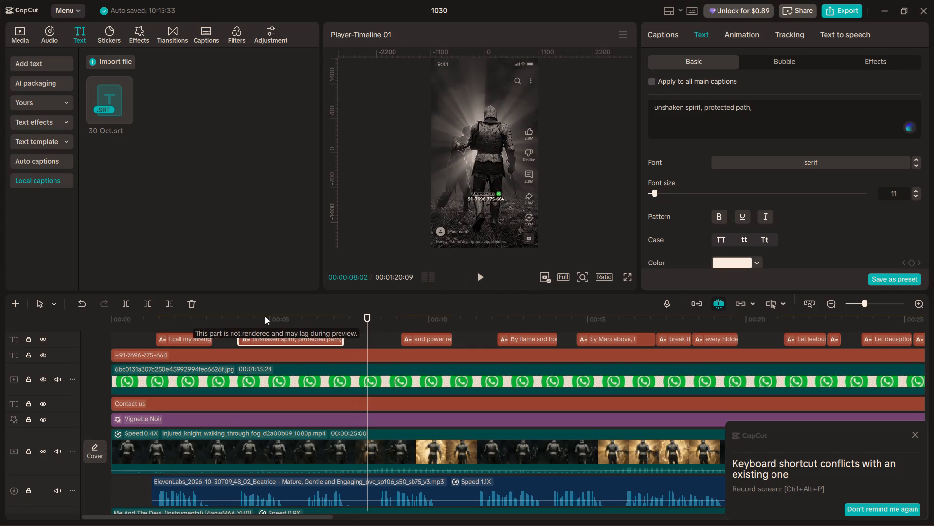
Replay and scrub the second caption's section to find where "protected path" starts in the voiceover.
{"action": "left_click", "coordinate": [233, 318]}
{"action": "key", "text": "space"}
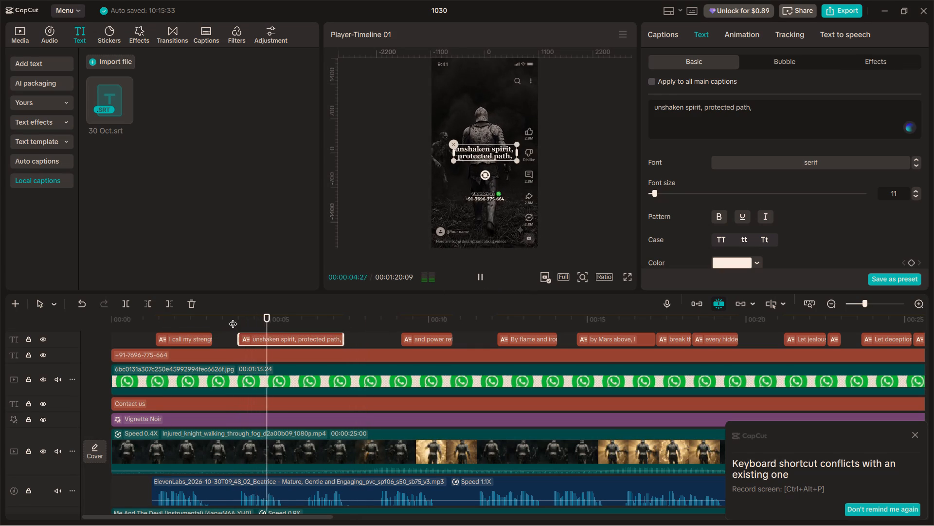
{"action": "key", "text": "space"}
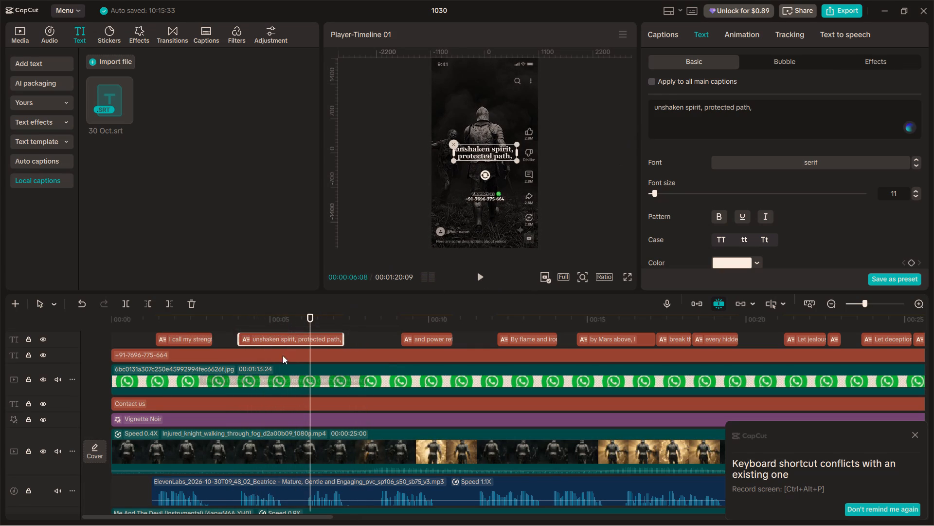
{"action": "left_click_drag", "start_coordinate": [308, 317], "coordinate": [293, 321]}
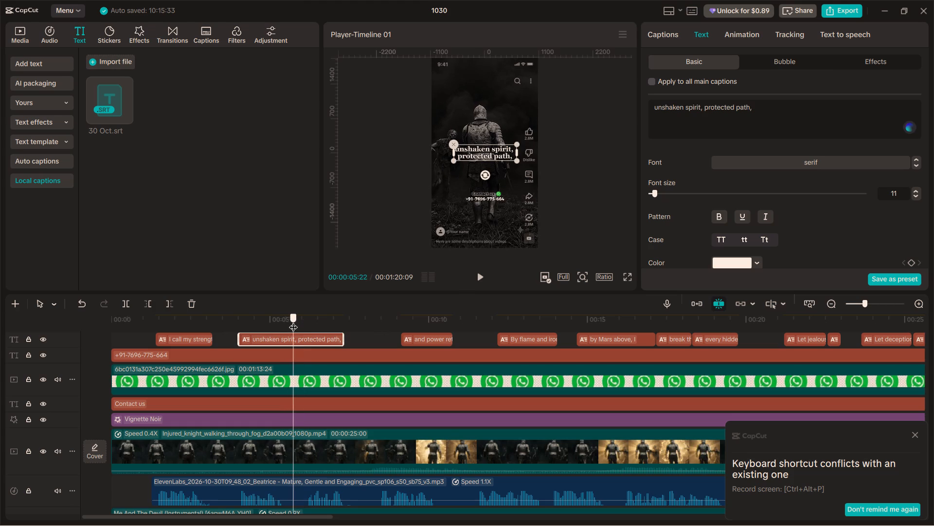
{"action": "left_click_drag", "start_coordinate": [293, 321], "coordinate": [300, 321]}
{"action": "left_click_drag", "start_coordinate": [300, 321], "coordinate": [277, 324]}
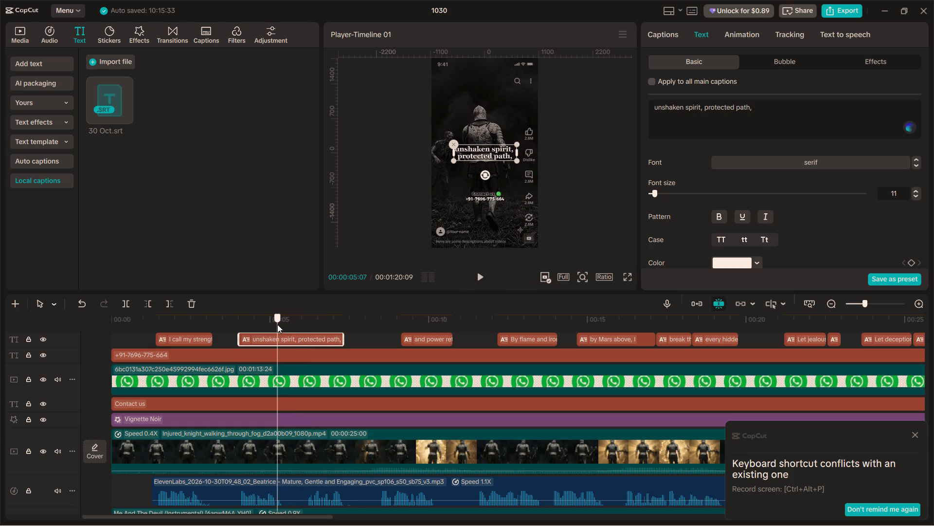
{"action": "left_click_drag", "start_coordinate": [277, 324], "coordinate": [237, 321]}
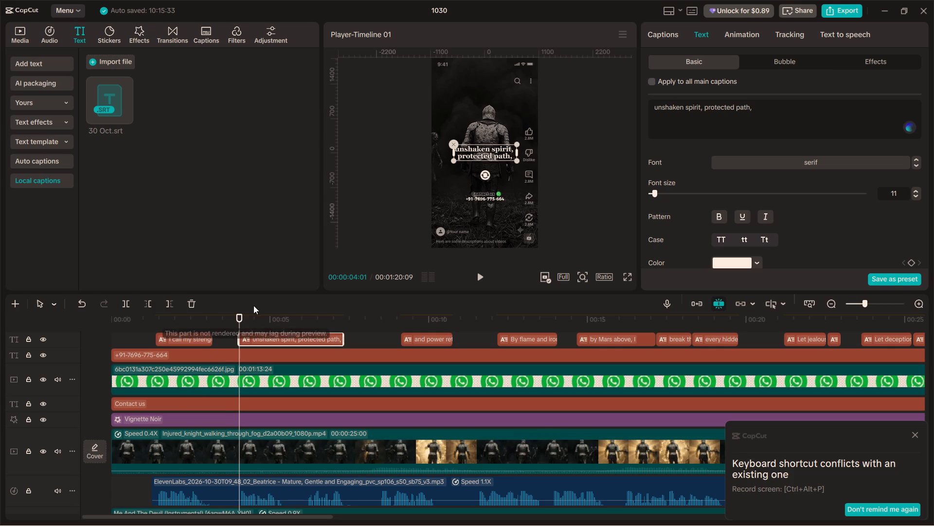
{"action": "left_click", "coordinate": [233, 318]}
{"action": "key", "text": "space"}
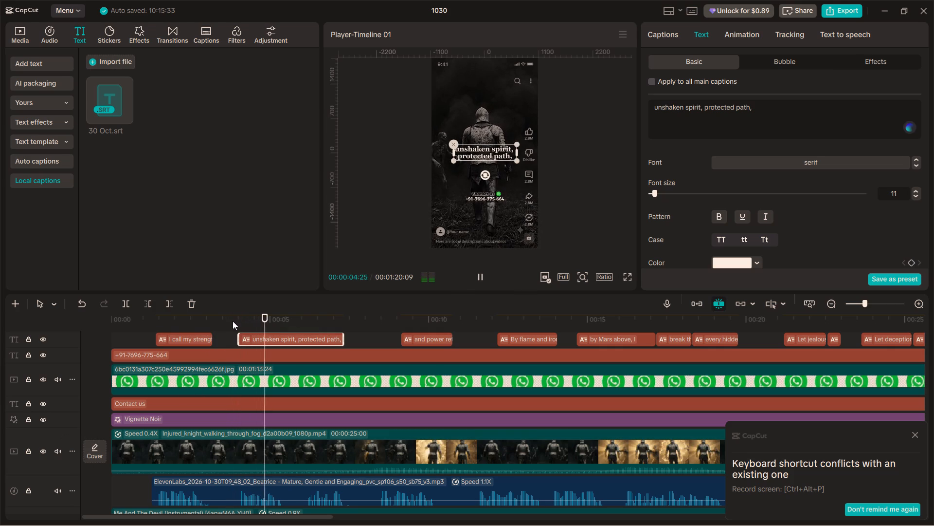
{"action": "key", "text": "space"}
{"action": "key", "text": "space"}
{"action": "key", "text": "space"}
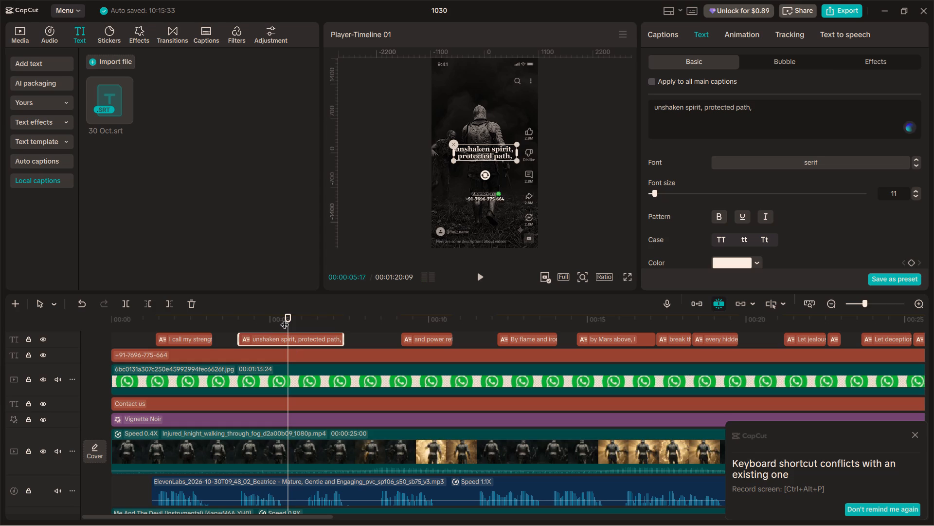
Split the caption "unshaken spirit, protected path," at 00:00:06:04.
{"action": "left_click_drag", "start_coordinate": [285, 319], "coordinate": [306, 317]}
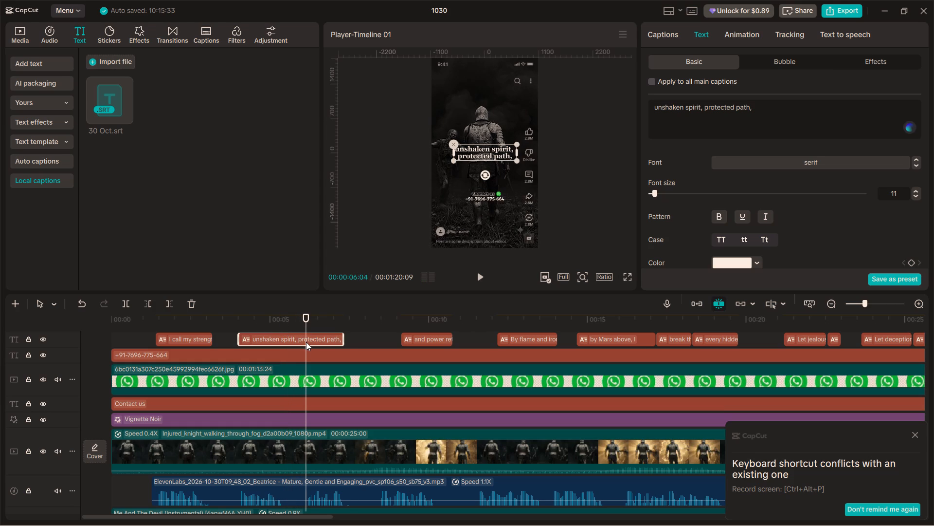
{"action": "key", "text": "ctrl+b"}
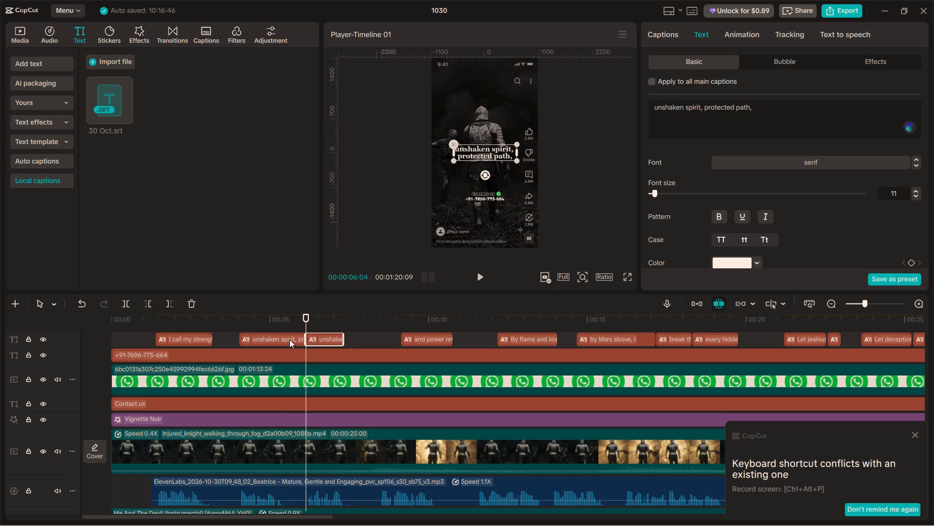
Trim the text of the two split captions so the first reads "unshaken spirit," and the second reads "protected path,".
{"action": "left_click", "coordinate": [289, 339]}
{"action": "left_click_drag", "start_coordinate": [763, 108], "coordinate": [737, 107]}
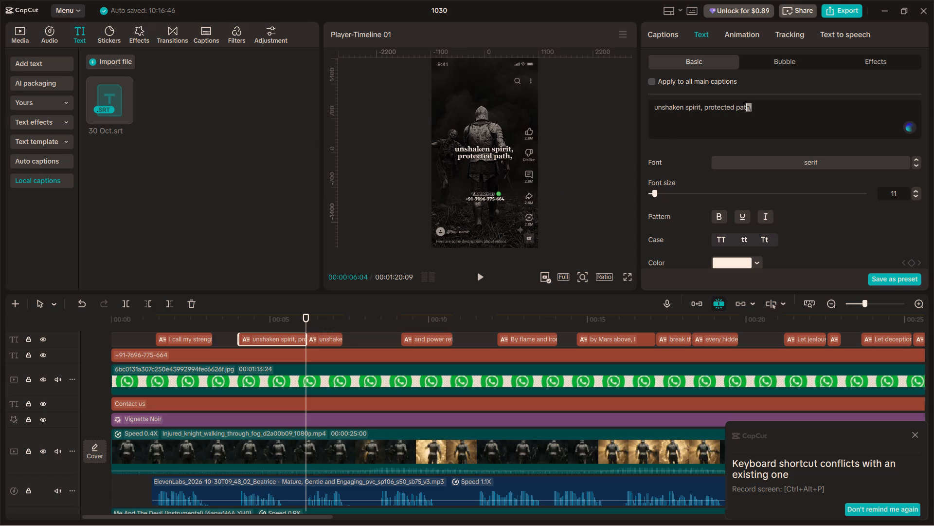
{"action": "left_click_drag", "start_coordinate": [737, 107], "coordinate": [703, 109]}
{"action": "key", "text": "BackSpace"}
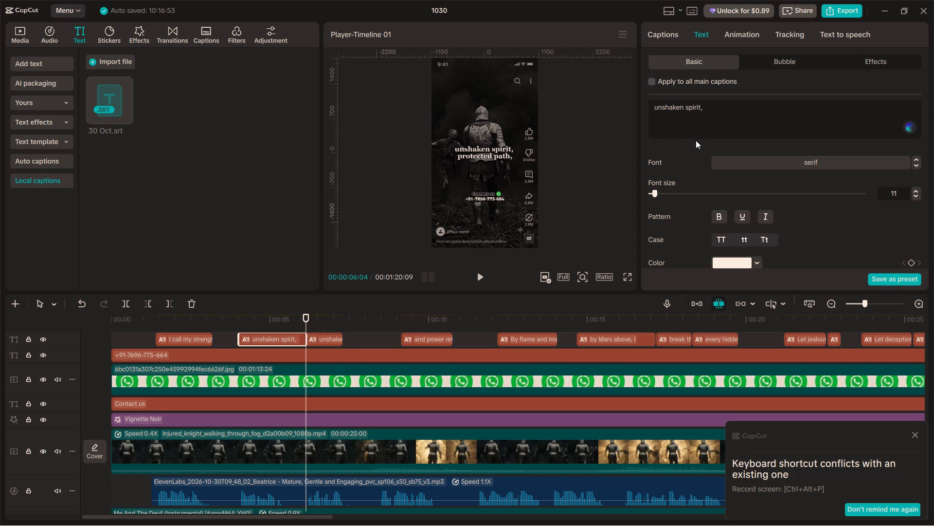
{"action": "left_click", "coordinate": [324, 338]}
{"action": "left_click_drag", "start_coordinate": [703, 107], "coordinate": [635, 105]}
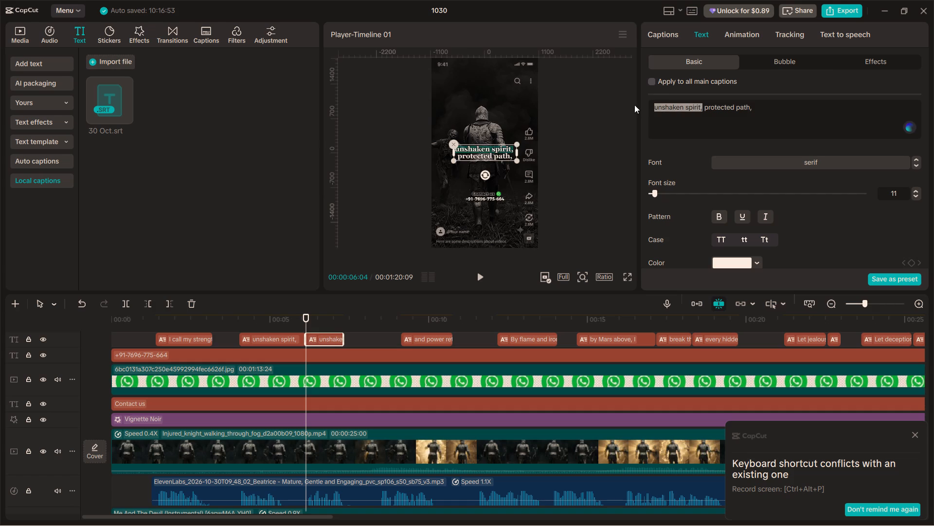
{"action": "key", "text": "BackSpace"}
{"action": "key", "text": "Delete"}
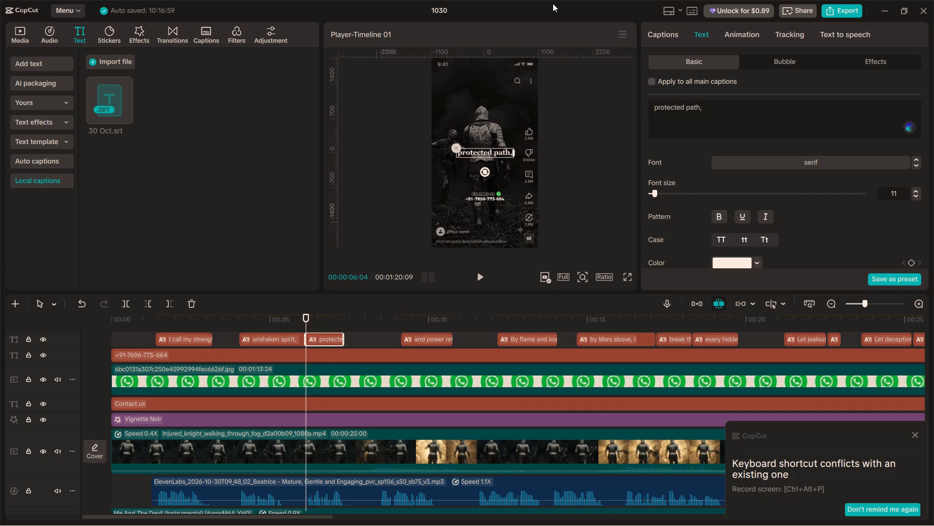
Play the split captions against the voiceover and extend the end of "protected path," to 00:00:08:15.
{"action": "left_click", "coordinate": [231, 327]}
{"action": "key", "text": "space"}
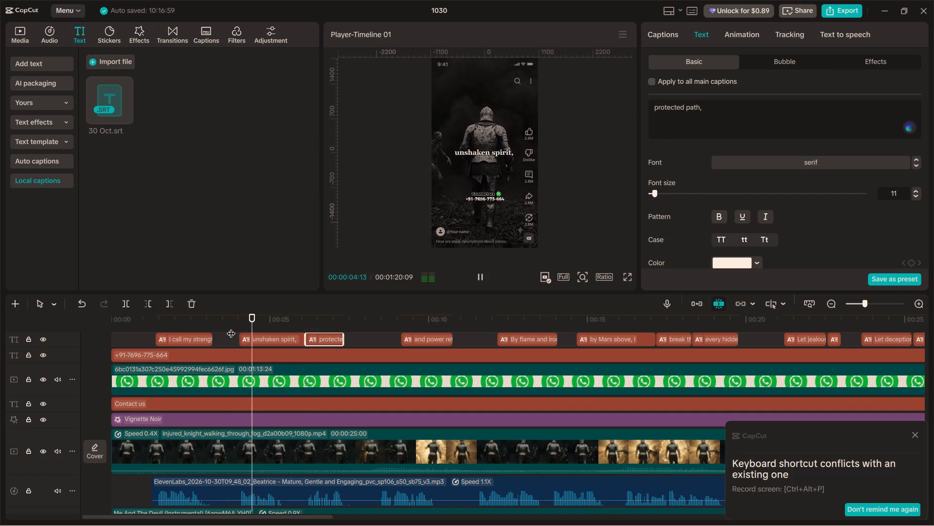
{"action": "left_click", "coordinate": [231, 336]}
{"action": "key", "text": "space"}
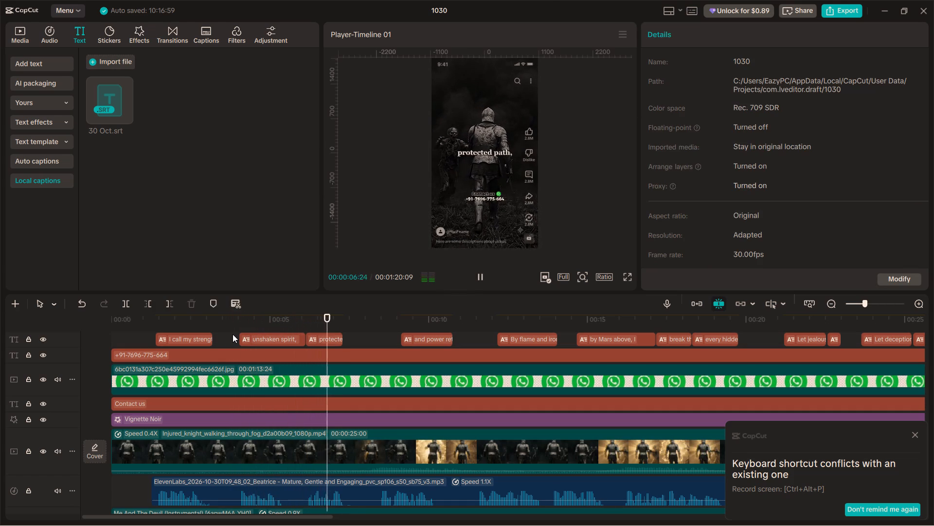
{"action": "key", "text": "space"}
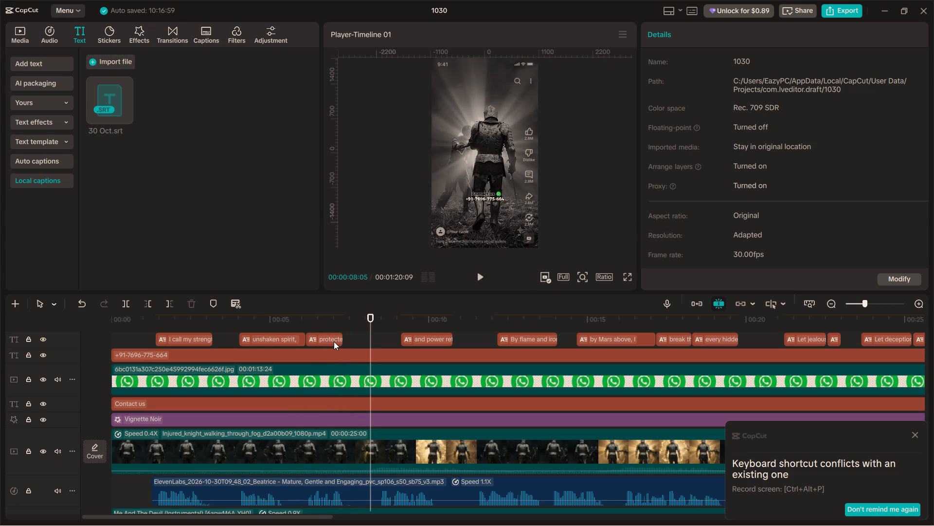
{"action": "left_click", "coordinate": [333, 341]}
{"action": "left_click_drag", "start_coordinate": [342, 337], "coordinate": [354, 341]}
{"action": "left_click_drag", "start_coordinate": [371, 329], "coordinate": [341, 327]}
{"action": "left_click_drag", "start_coordinate": [354, 338], "coordinate": [377, 341]}
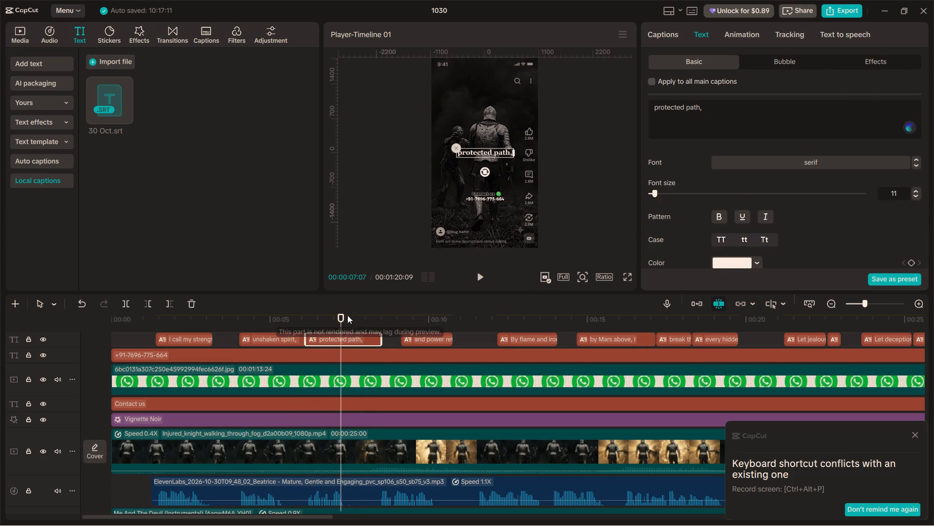
{"action": "left_click_drag", "start_coordinate": [340, 317], "coordinate": [379, 327]}
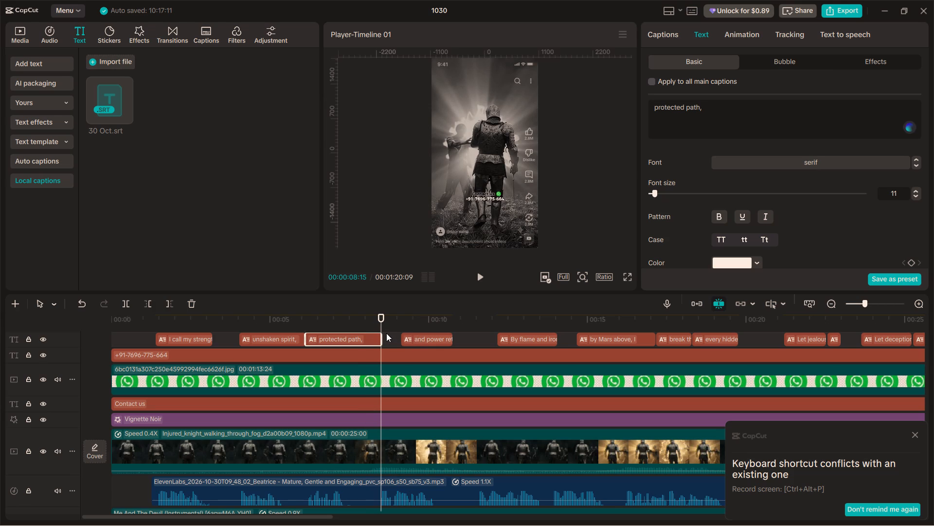
Extend the end of the caption "I call my strength," to meet the start of "unshaken spirit,".
{"action": "left_click", "coordinate": [196, 339]}
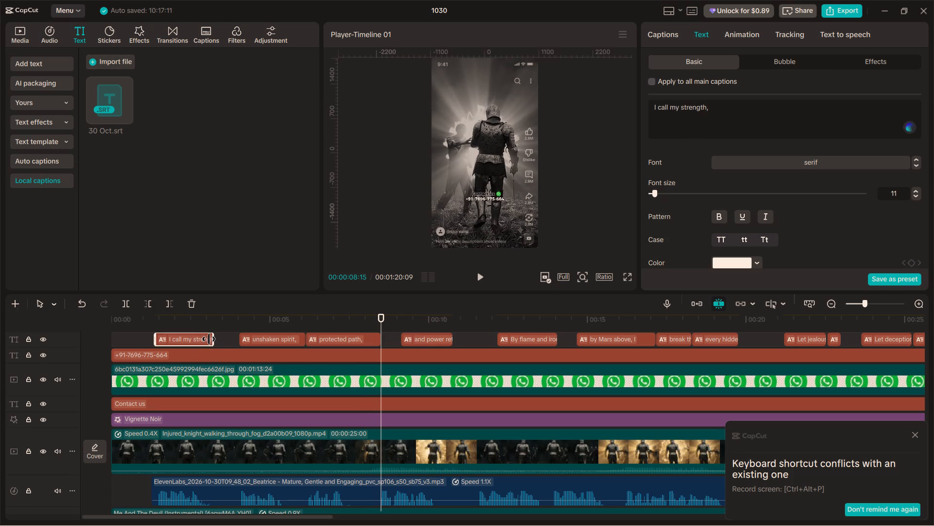
{"action": "left_click_drag", "start_coordinate": [211, 339], "coordinate": [251, 338]}
Extend the start of the caption "and power returned." back to the end of "protected path,".
{"action": "left_click_drag", "start_coordinate": [377, 319], "coordinate": [359, 319]}
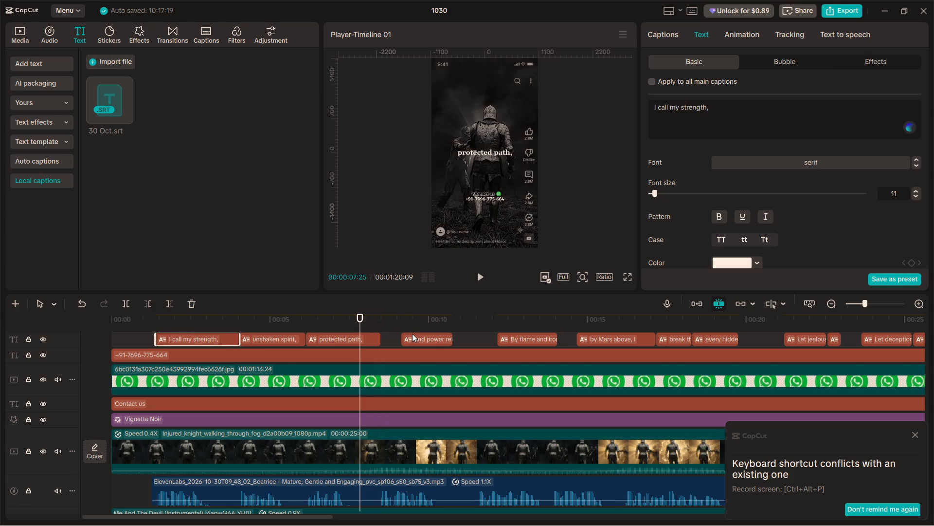
{"action": "left_click", "coordinate": [414, 336]}
{"action": "left_click_drag", "start_coordinate": [400, 339], "coordinate": [377, 336]}
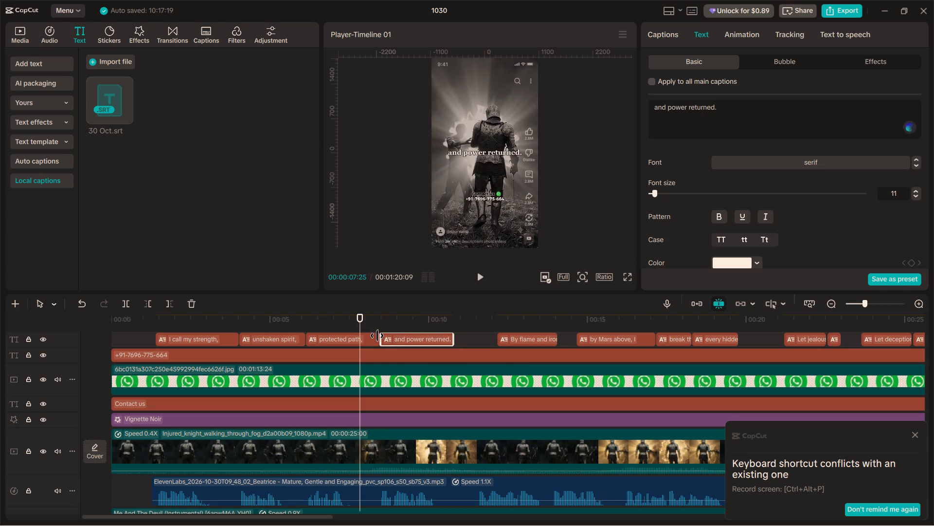
Play the caption "and power returned." against the voiceover and extend its end to 00:00:11:16.
{"action": "left_click", "coordinate": [371, 322]}
{"action": "key", "text": "space"}
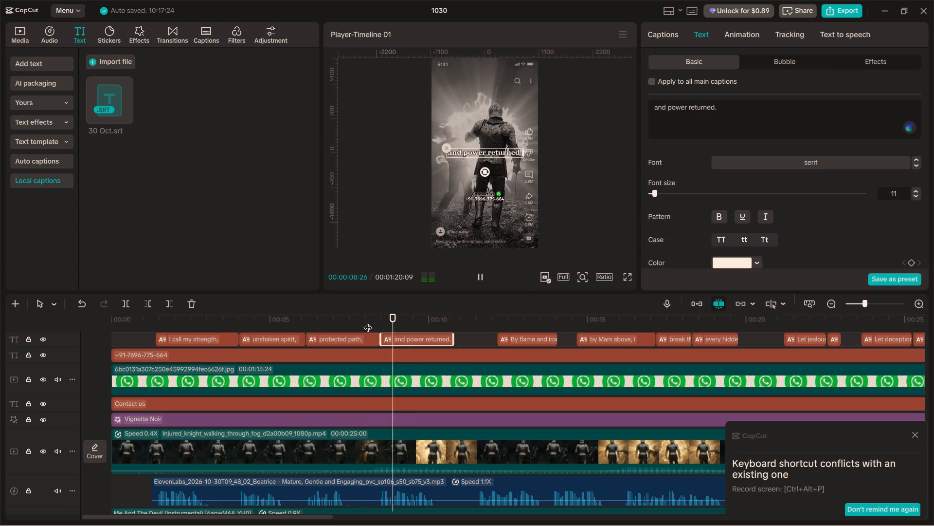
{"action": "key", "text": "space"}
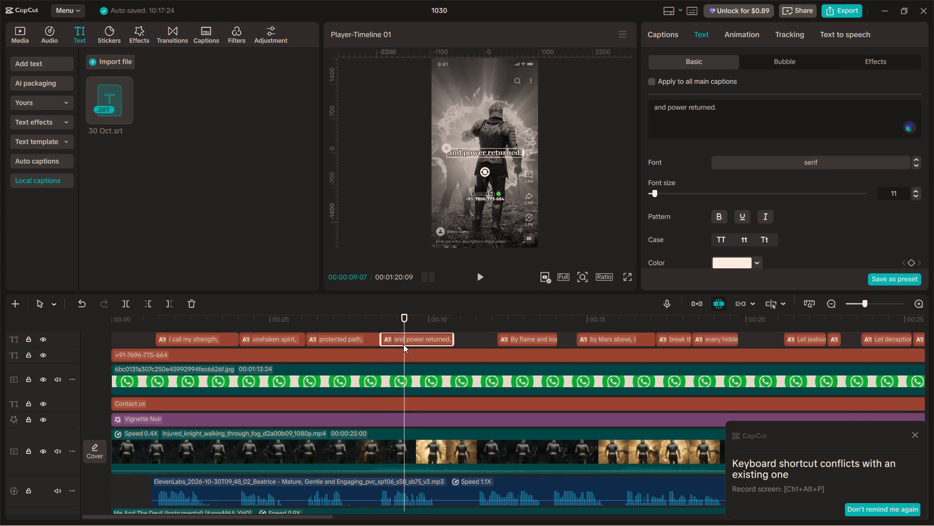
{"action": "key", "text": "space"}
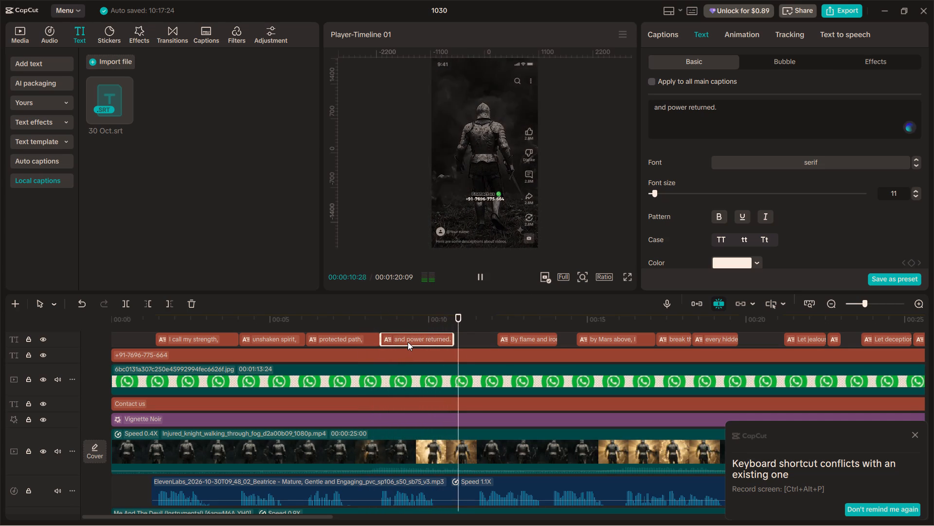
{"action": "key", "text": "space"}
{"action": "key", "text": "space"}
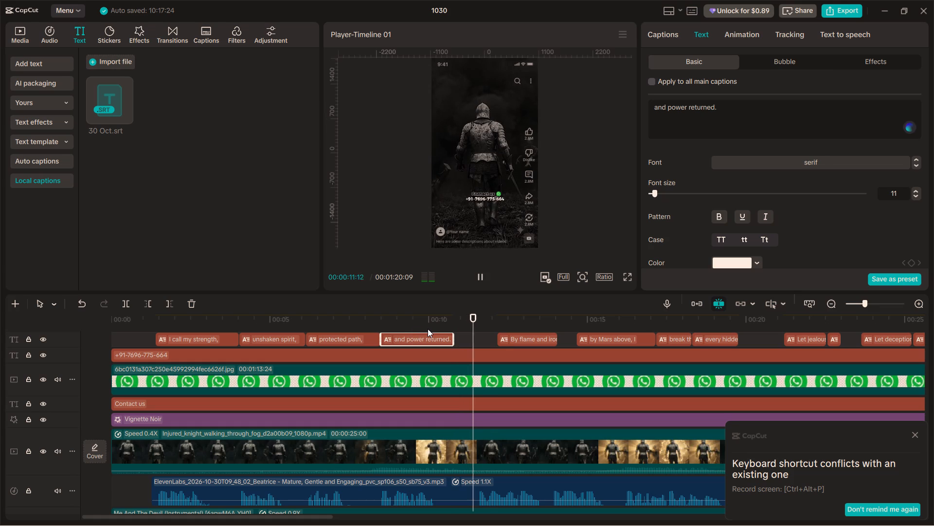
{"action": "key", "text": "space"}
{"action": "left_click", "coordinate": [509, 339]}
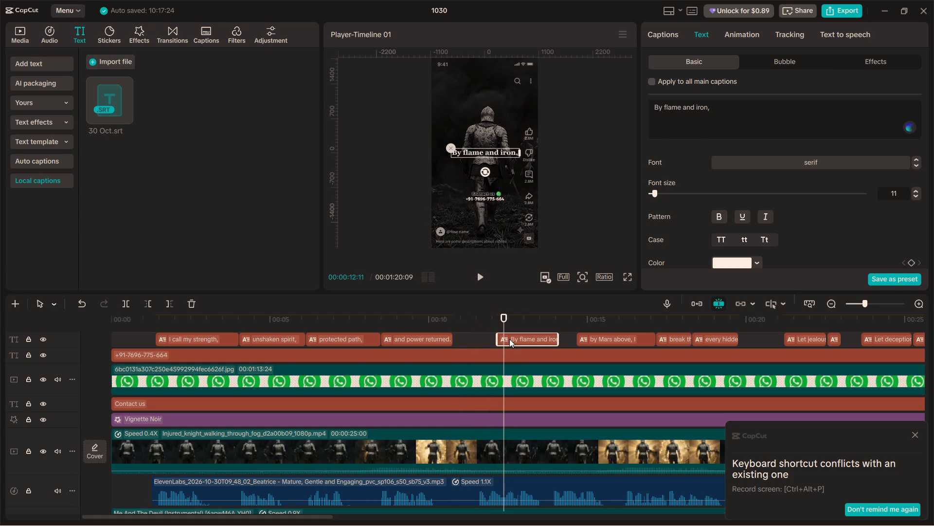
{"action": "left_click", "coordinate": [429, 341]}
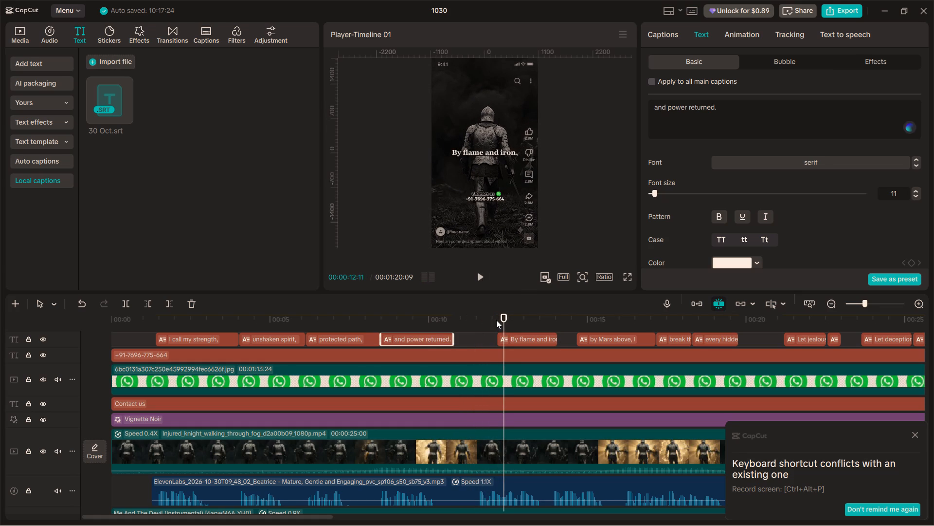
{"action": "left_click", "coordinate": [496, 320]}
{"action": "left_click_drag", "start_coordinate": [490, 317], "coordinate": [477, 326]}
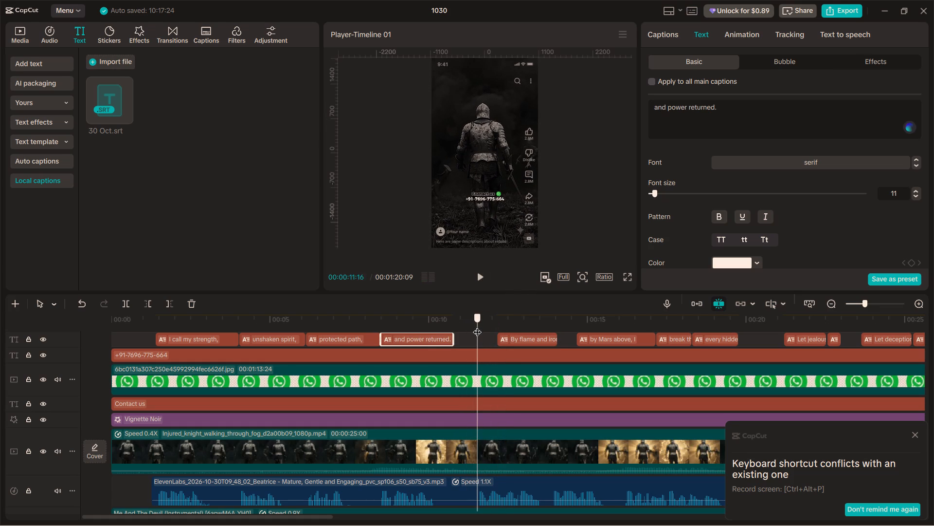
{"action": "left_click_drag", "start_coordinate": [477, 326], "coordinate": [478, 327]}
{"action": "left_click_drag", "start_coordinate": [450, 341], "coordinate": [477, 341]}
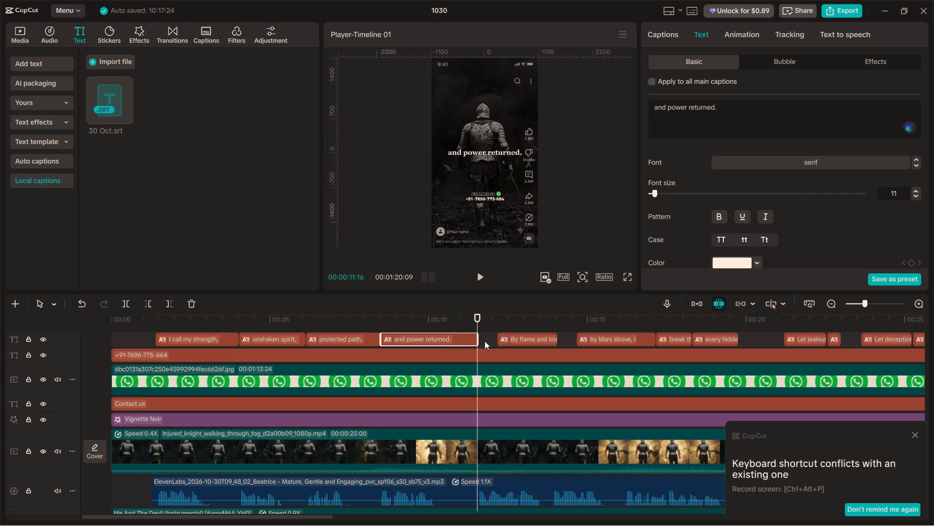
Retime the caption "By flame and iron," to run from 00:00:11:16 to 00:00:13:27, playing it against the voiceover.
{"action": "left_click", "coordinate": [503, 339]}
{"action": "left_click_drag", "start_coordinate": [495, 338], "coordinate": [463, 337]}
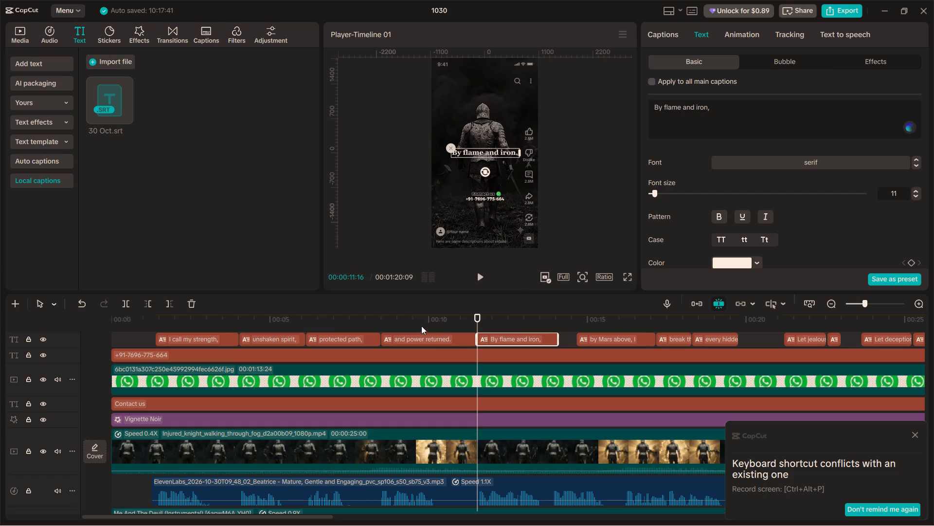
{"action": "left_click", "coordinate": [470, 321]}
{"action": "key", "text": "space"}
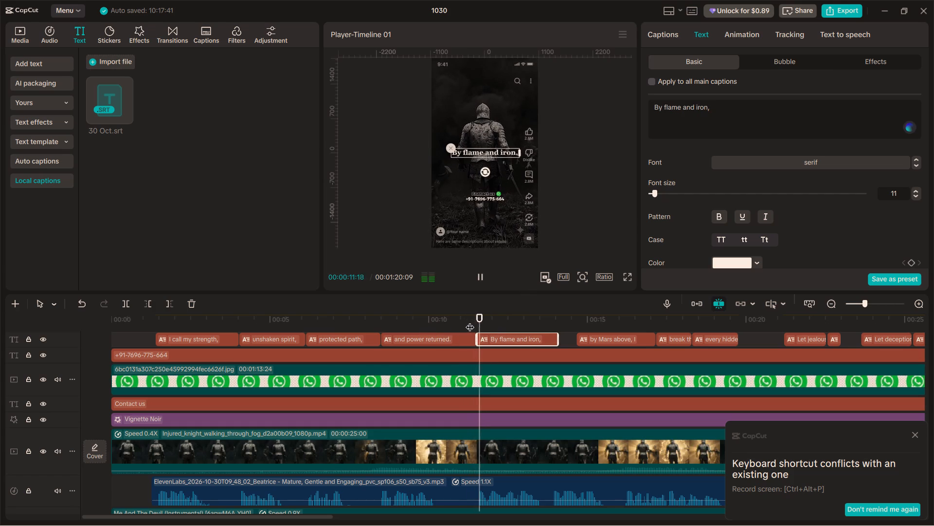
{"action": "key", "text": "space"}
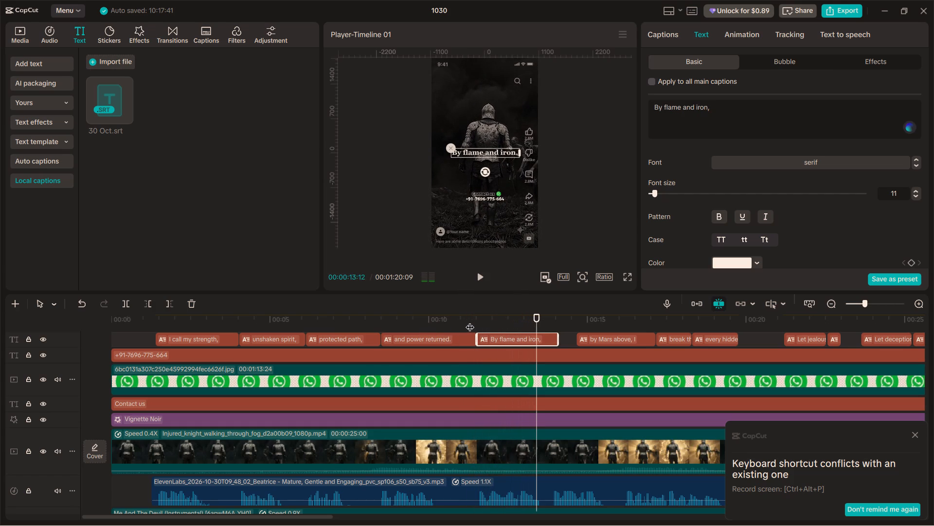
{"action": "left_click", "coordinate": [556, 324]}
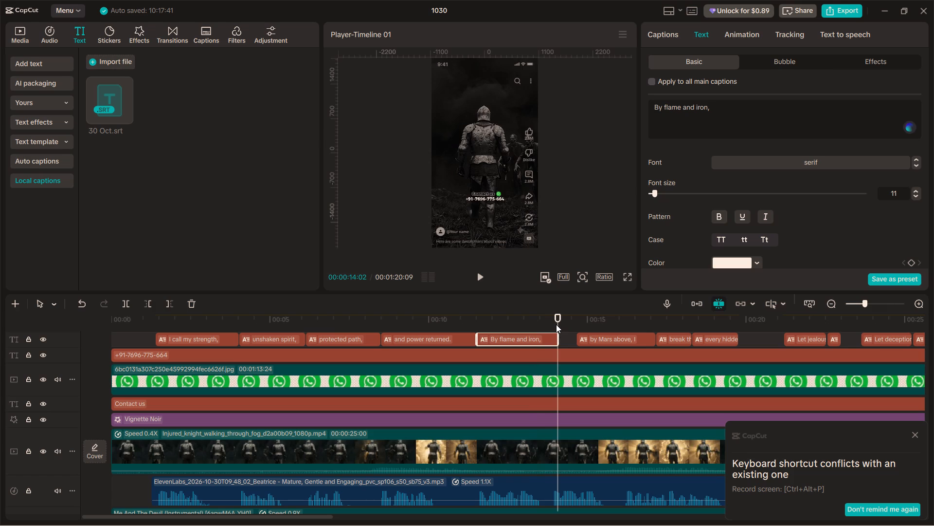
{"action": "left_click", "coordinate": [556, 324]}
{"action": "left_click_drag", "start_coordinate": [560, 340], "coordinate": [551, 340]}
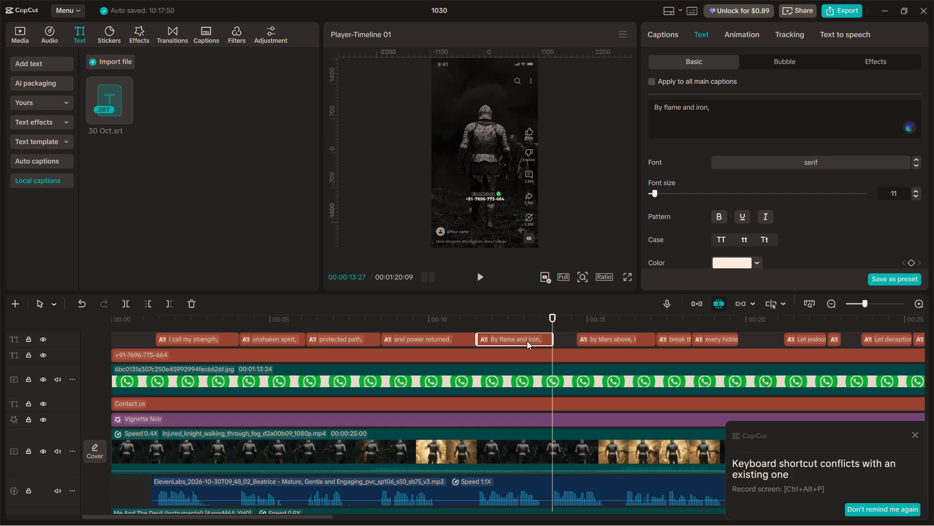
Dismiss the keyboard shortcut conflict notification.
{"action": "left_click", "coordinate": [914, 433]}
Replay the end of "By flame and iron," and extend the start of "by Mars above, I" back to 00:00:13:27.
{"action": "left_click", "coordinate": [543, 317]}
{"action": "key", "text": "space"}
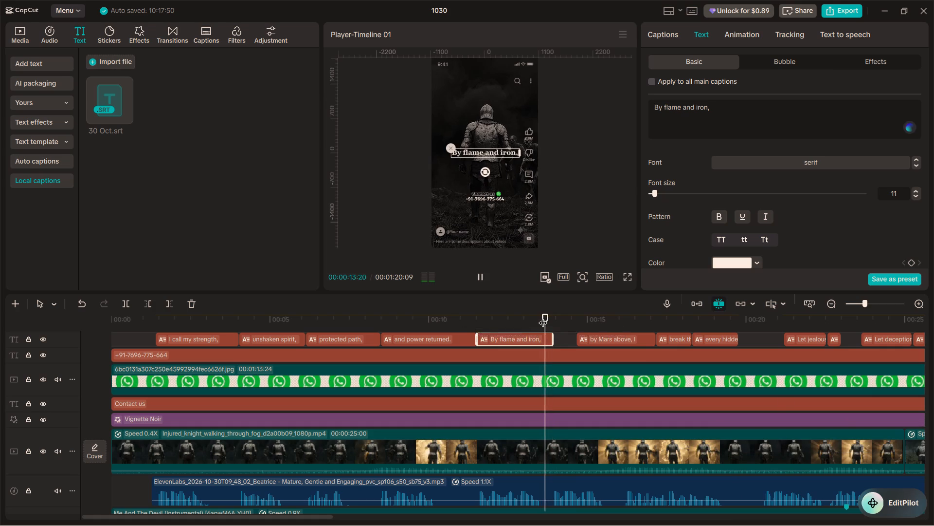
{"action": "key", "text": "space"}
{"action": "left_click_drag", "start_coordinate": [570, 316], "coordinate": [565, 316]}
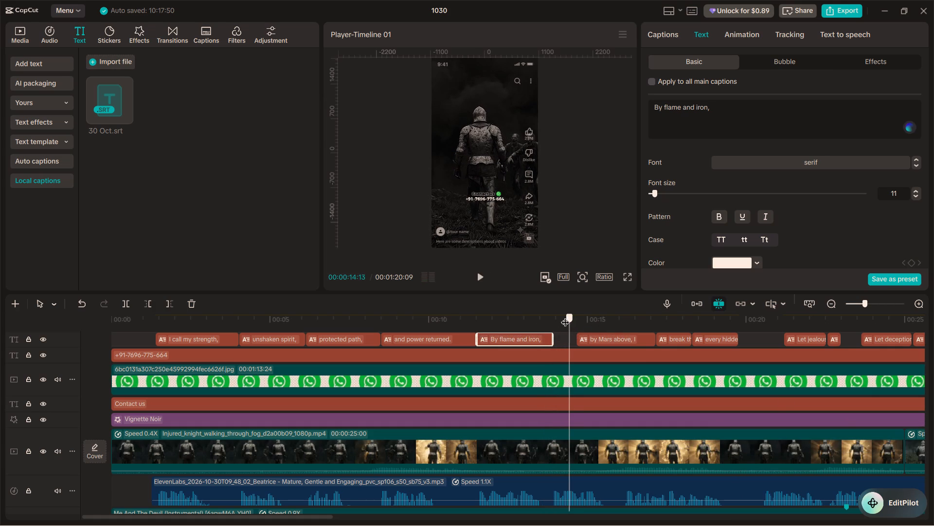
{"action": "left_click_drag", "start_coordinate": [565, 316], "coordinate": [554, 317]}
{"action": "left_click", "coordinate": [614, 339]}
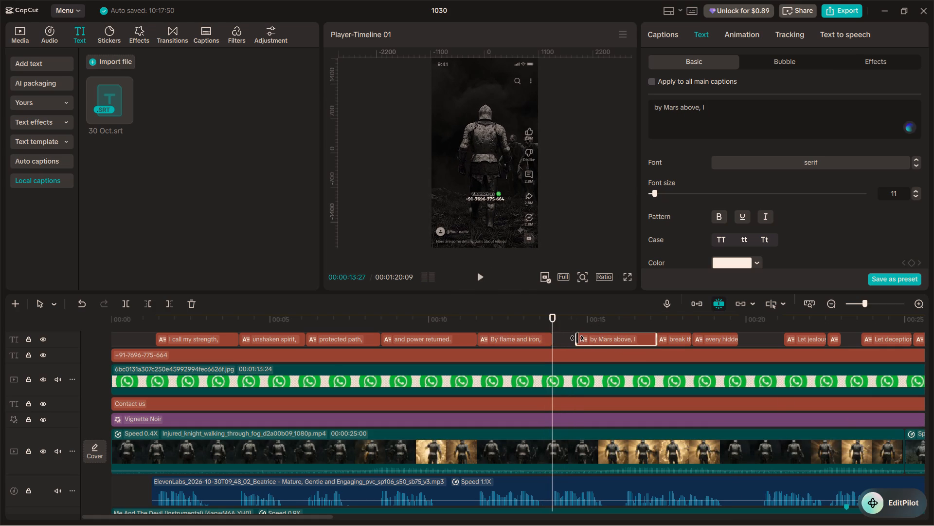
{"action": "left_click_drag", "start_coordinate": [577, 338], "coordinate": [539, 338]}
Play the caption "by Mars above, I" against the voiceover and split it at 00:00:16:04.
{"action": "left_click", "coordinate": [538, 322]}
{"action": "key", "text": "space"}
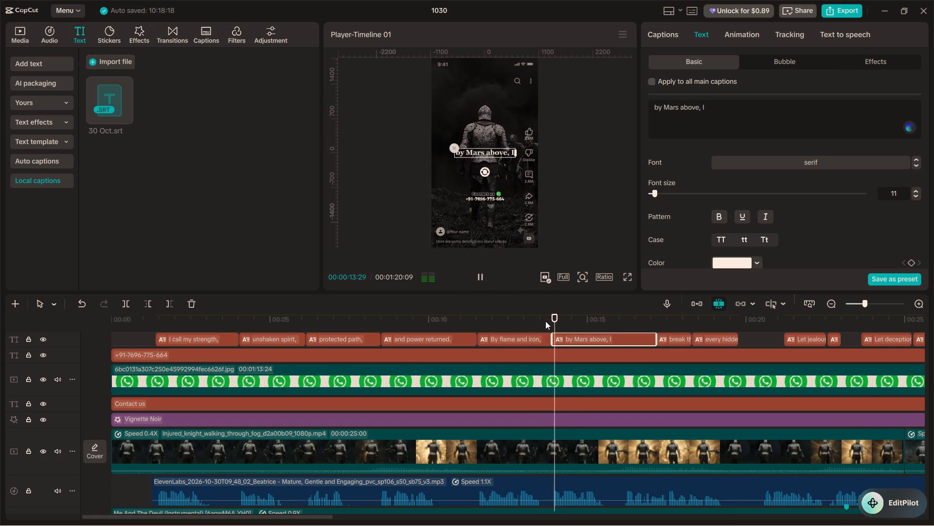
{"action": "key", "text": "space"}
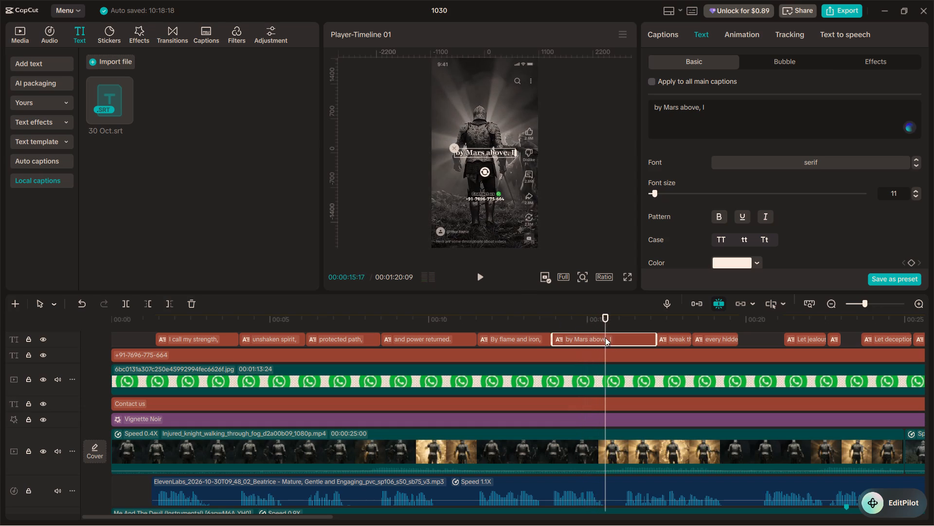
{"action": "left_click_drag", "start_coordinate": [602, 318], "coordinate": [609, 320]}
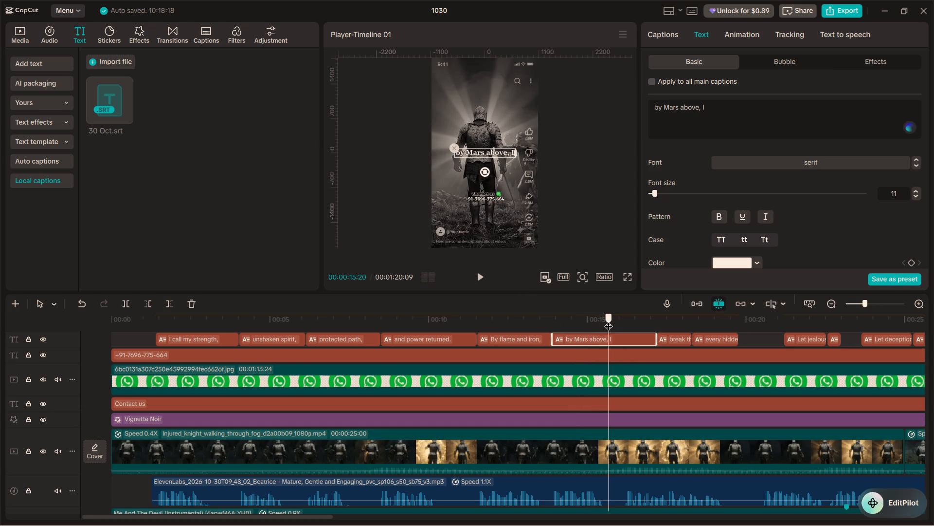
{"action": "left_click_drag", "start_coordinate": [609, 320], "coordinate": [624, 321]}
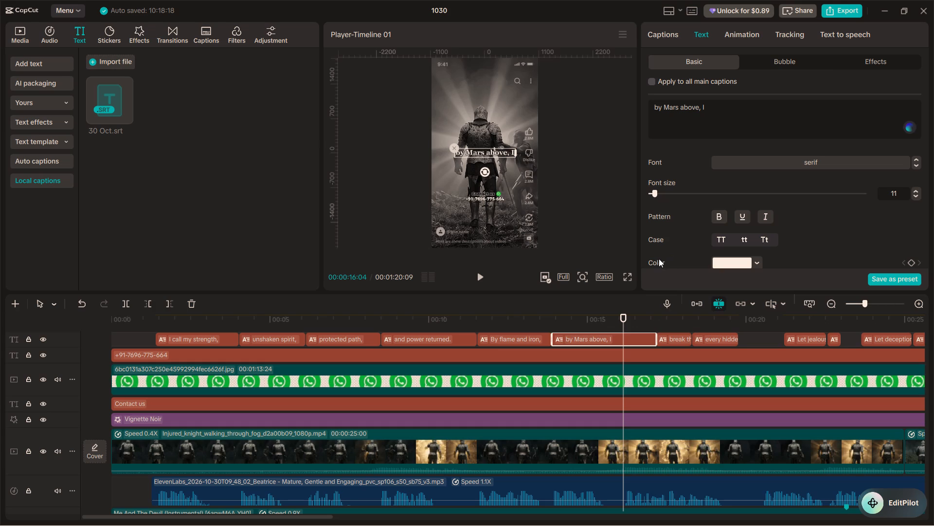
{"action": "key", "text": "ctrl+b"}
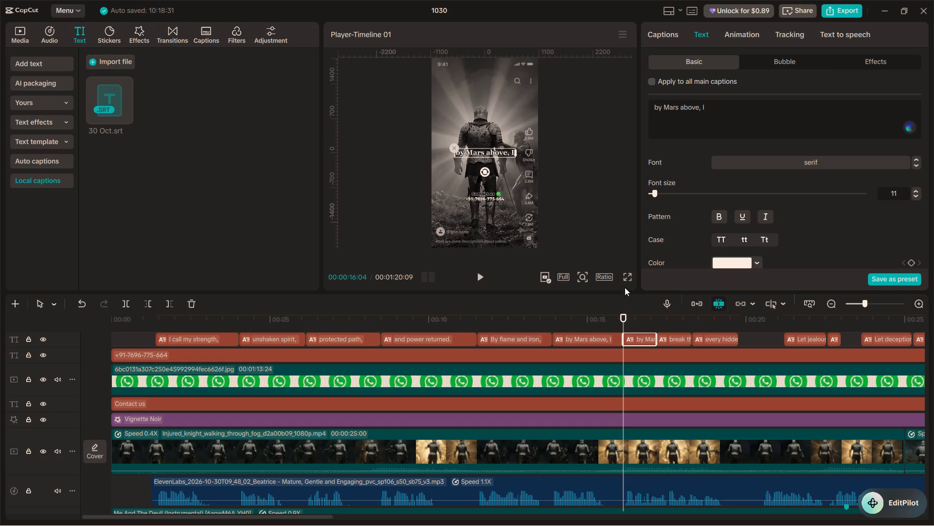
Remove the trailing "I" from the first half of the split caption so it reads "by Mars above,".
{"action": "left_click", "coordinate": [602, 338]}
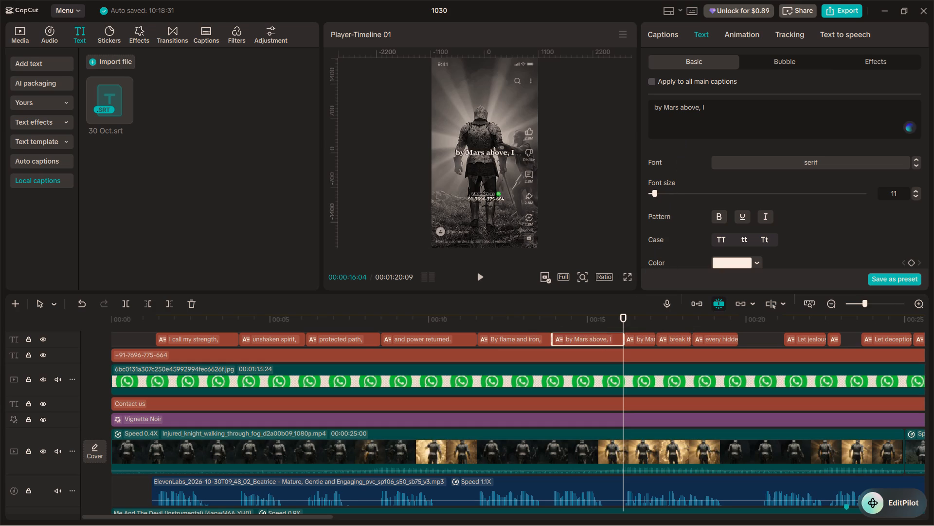
{"action": "left_click_drag", "start_coordinate": [699, 108], "coordinate": [679, 110]}
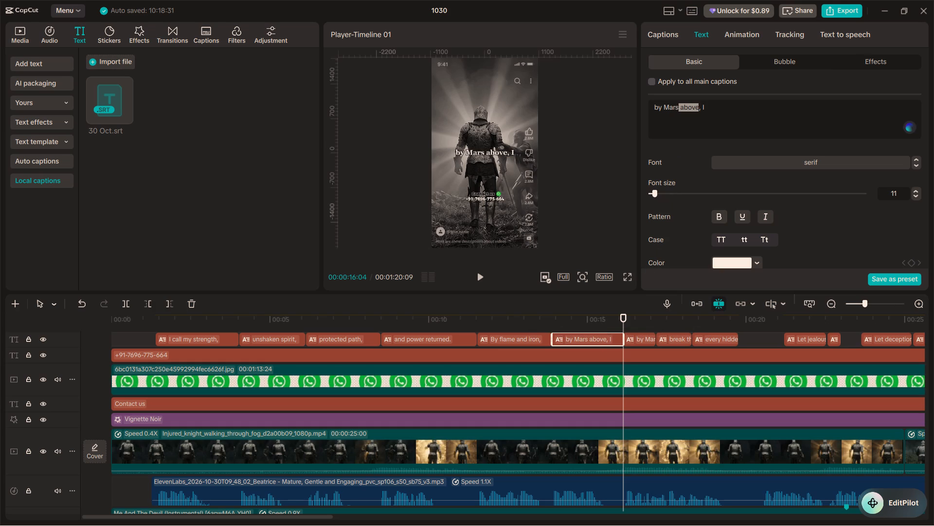
{"action": "left_click", "coordinate": [706, 117]}
{"action": "left_click", "coordinate": [706, 102]}
{"action": "left_click", "coordinate": [726, 113]}
{"action": "key", "text": "BackSpace"}
{"action": "key", "text": "BackSpace"}
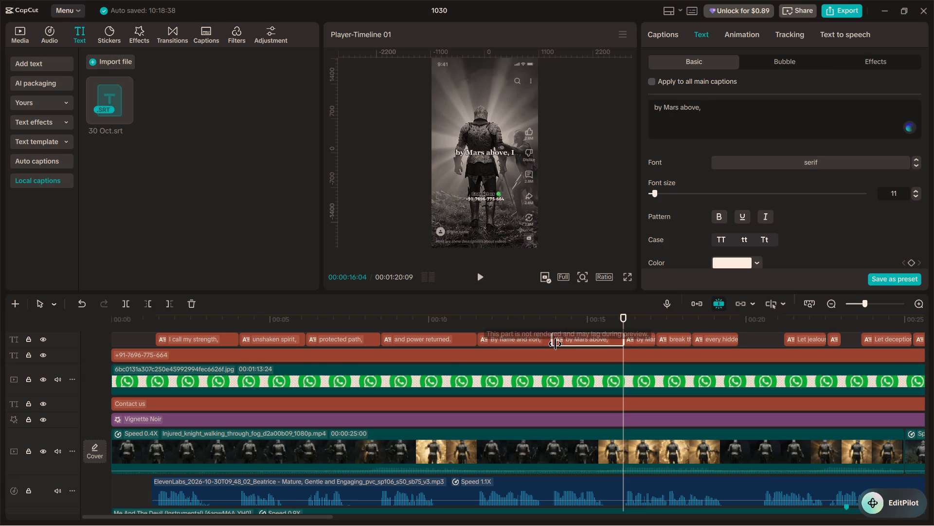
Replay "by Mars above," against the voiceover and delete the leftover second half, "by Mars above, I".
{"action": "left_click", "coordinate": [564, 327]}
{"action": "key", "text": "space"}
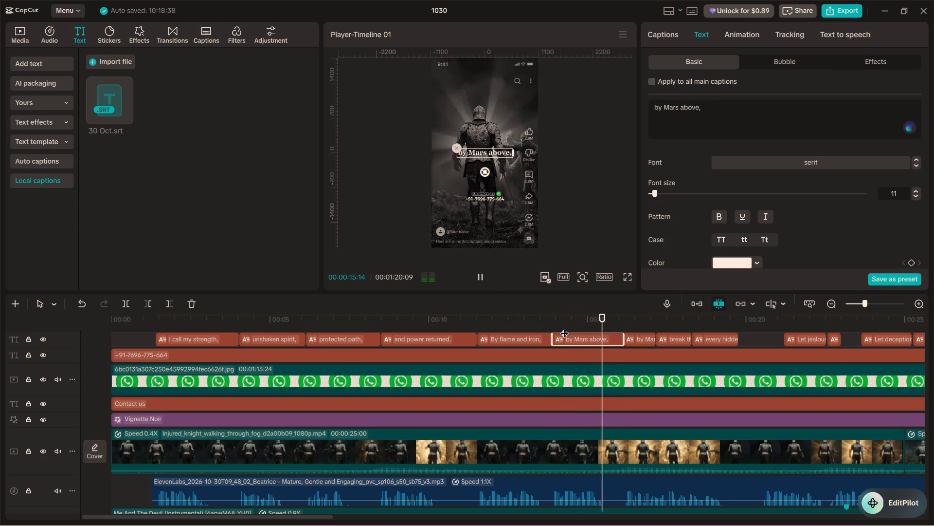
{"action": "key", "text": "space"}
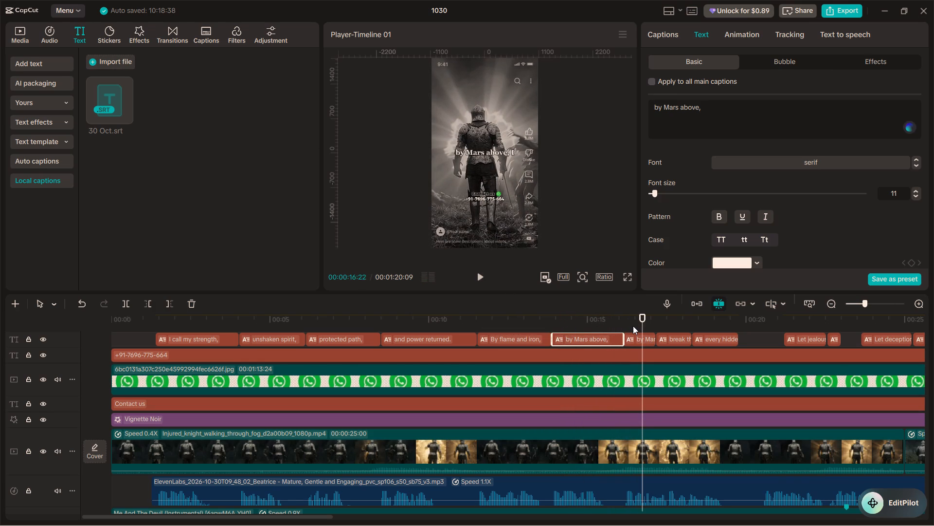
{"action": "left_click", "coordinate": [650, 338]}
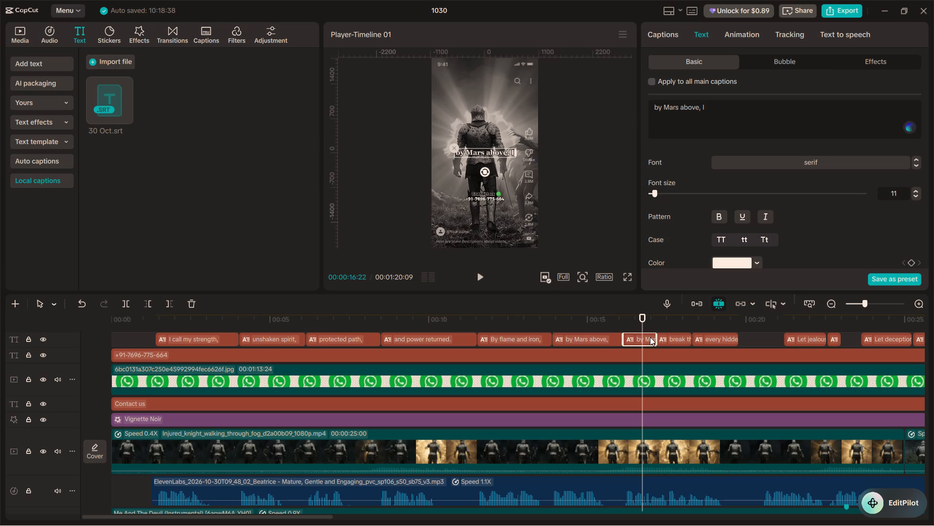
{"action": "key", "text": "BackSpace"}
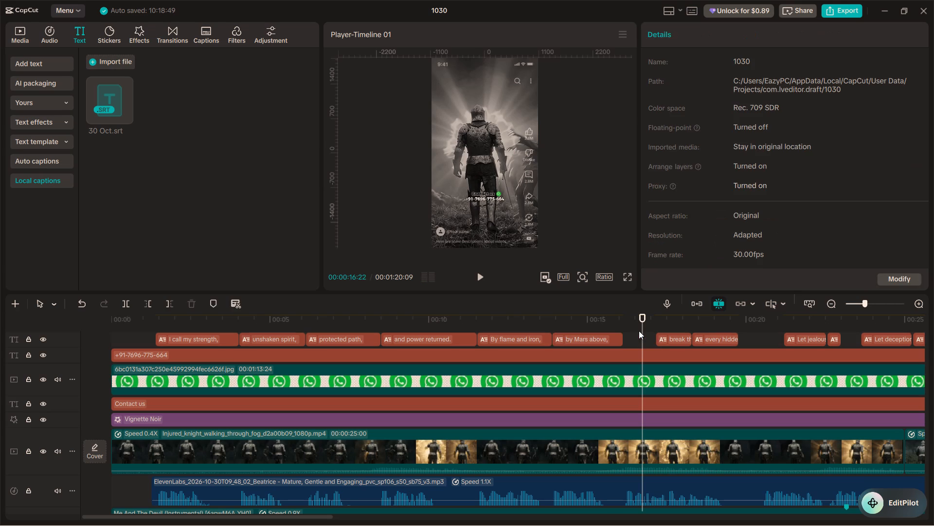
Extend the start of the caption "break the gold of" back to the end of "by Mars above," at 00:00:16:04.
{"action": "left_click", "coordinate": [667, 338]}
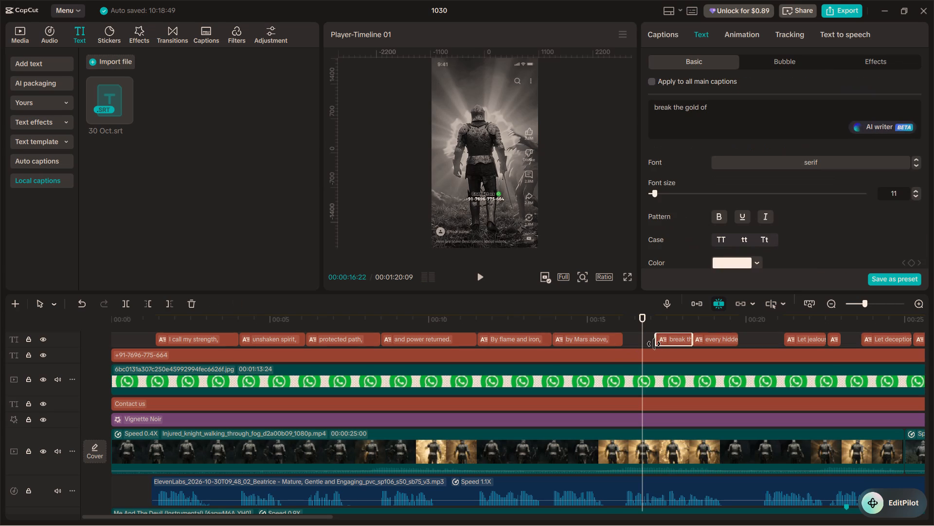
{"action": "left_click_drag", "start_coordinate": [656, 334], "coordinate": [619, 339]}
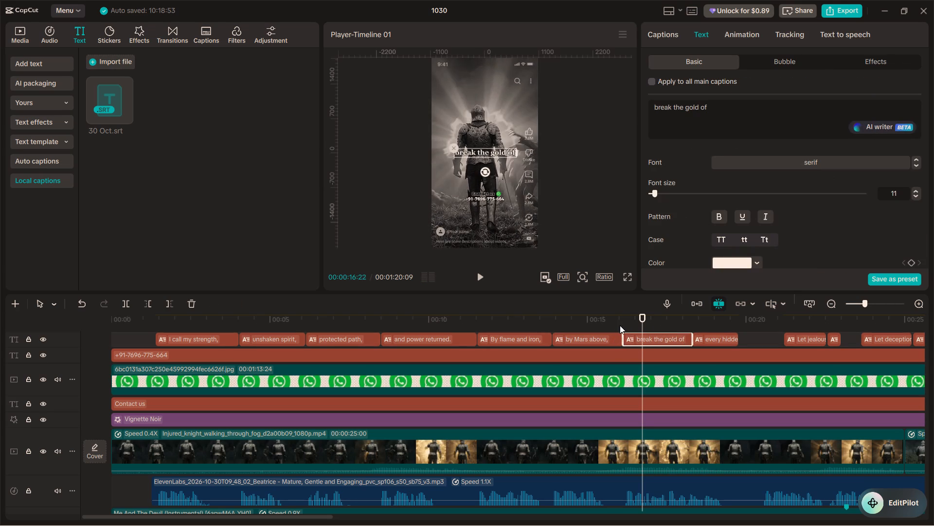
Play the caption "break the gold of" and the start of "every hidden enemy." to compare their wording and timing with the voiceover.
{"action": "left_click", "coordinate": [620, 325]}
{"action": "key", "text": "space"}
{"action": "key", "text": "space"}
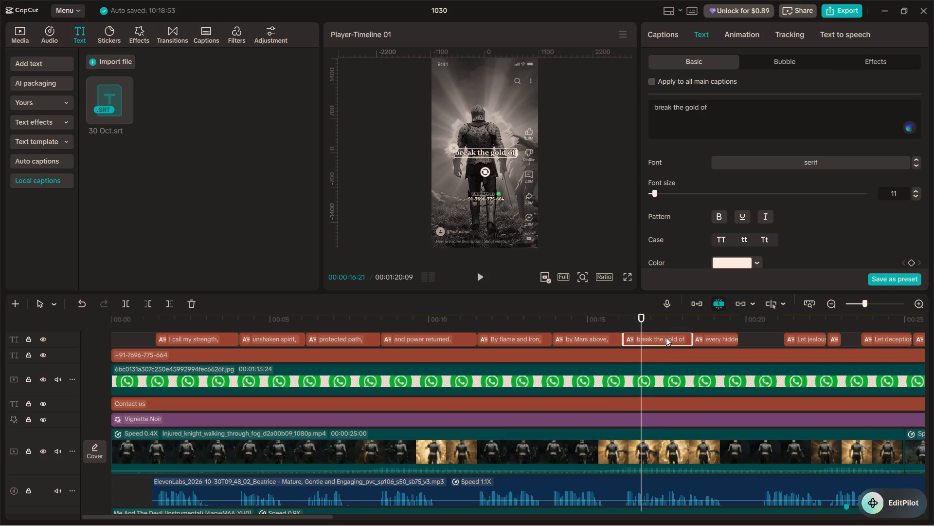
{"action": "key", "text": "space"}
{"action": "key", "text": "space"}
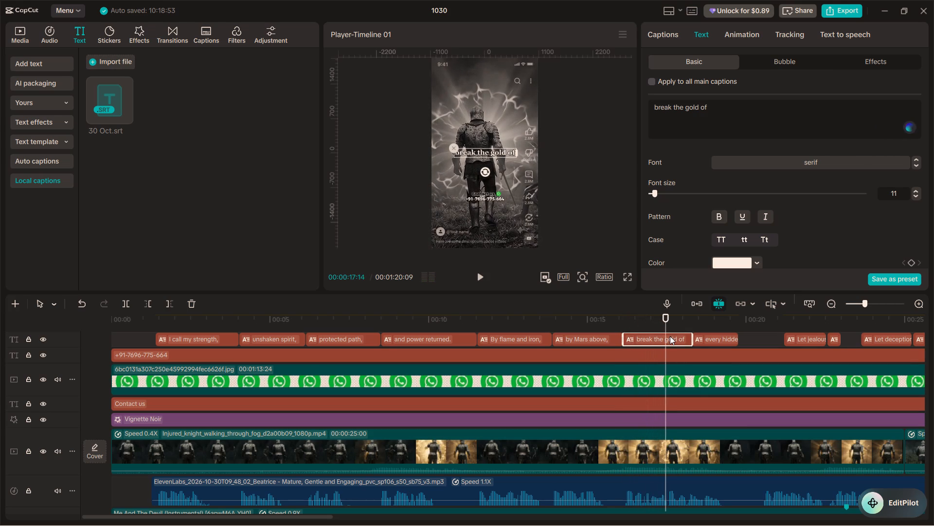
{"action": "key", "text": "space"}
{"action": "key", "text": "space"}
{"action": "key", "text": "space"}
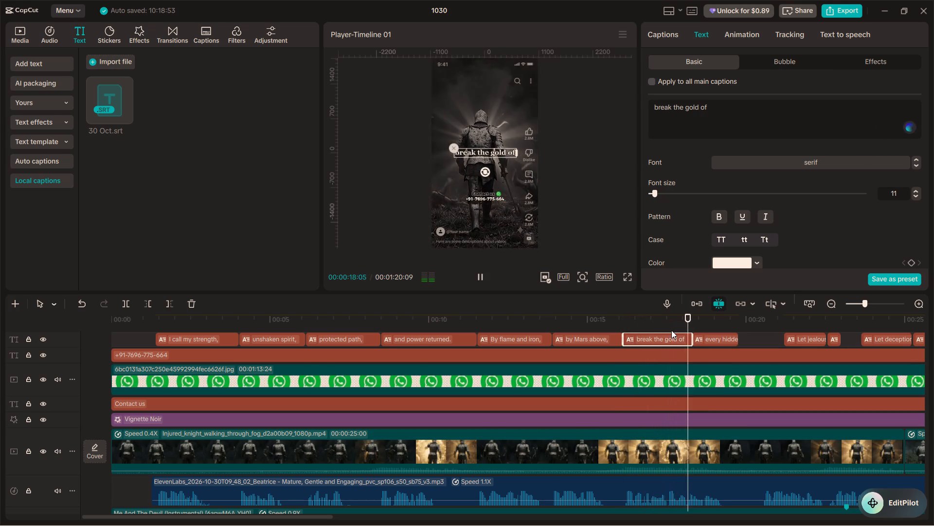
{"action": "key", "text": "space"}
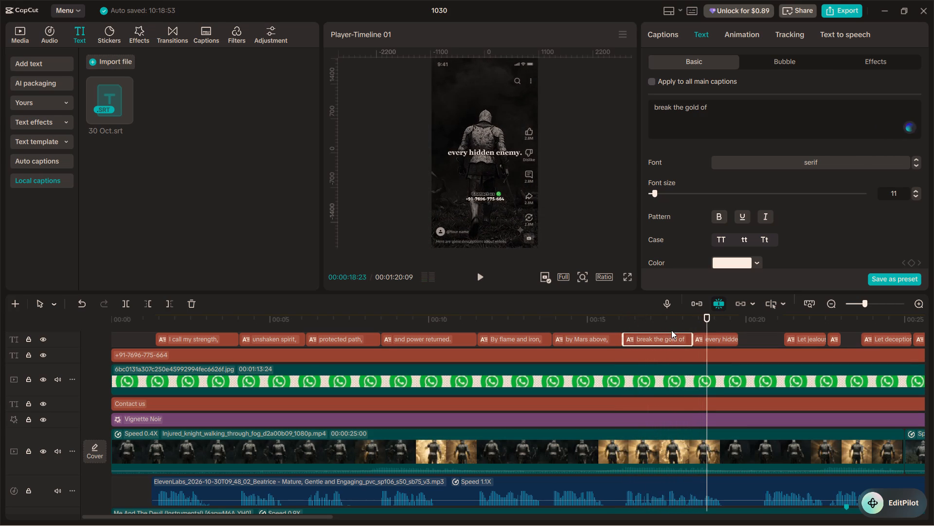
Add "I" at the start of the caption so it reads "I break the gold of".
{"action": "left_click", "coordinate": [665, 320]}
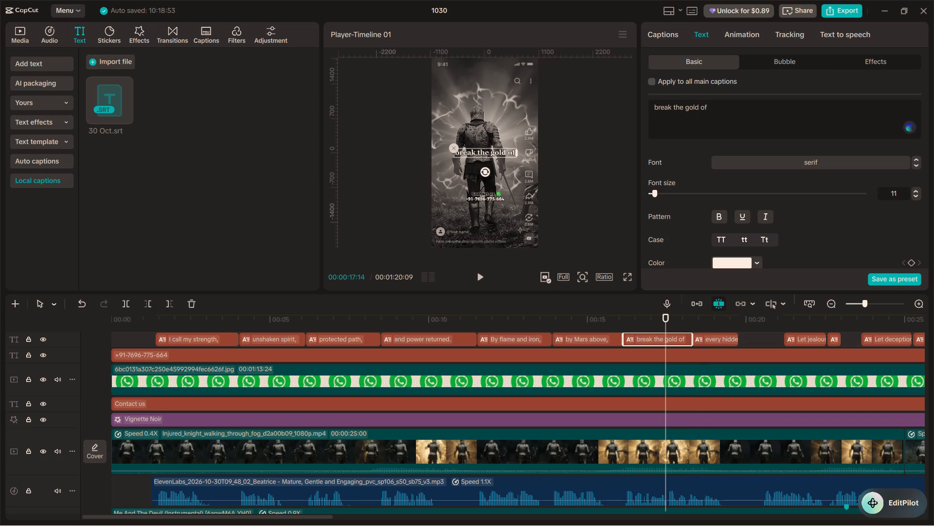
{"action": "left_click", "coordinate": [655, 107]}
{"action": "type", "text": "I"}
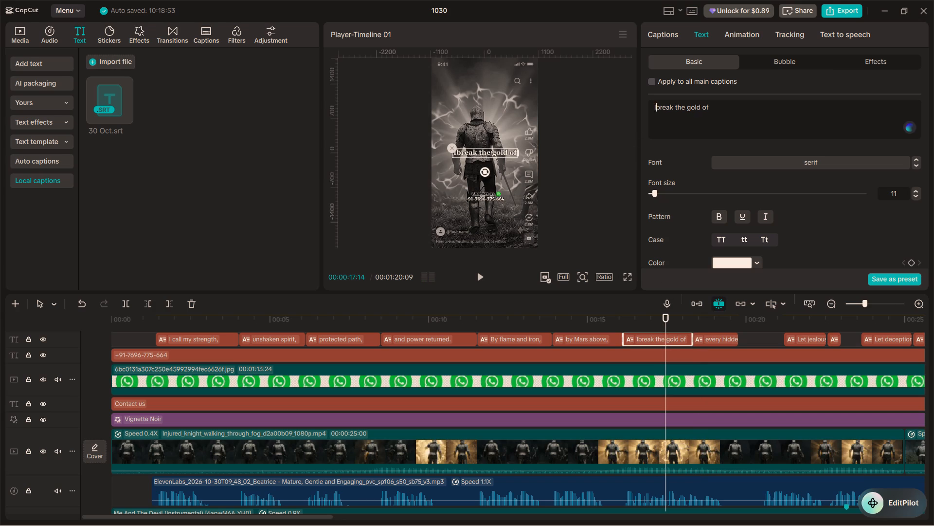
{"action": "key", "text": "space"}
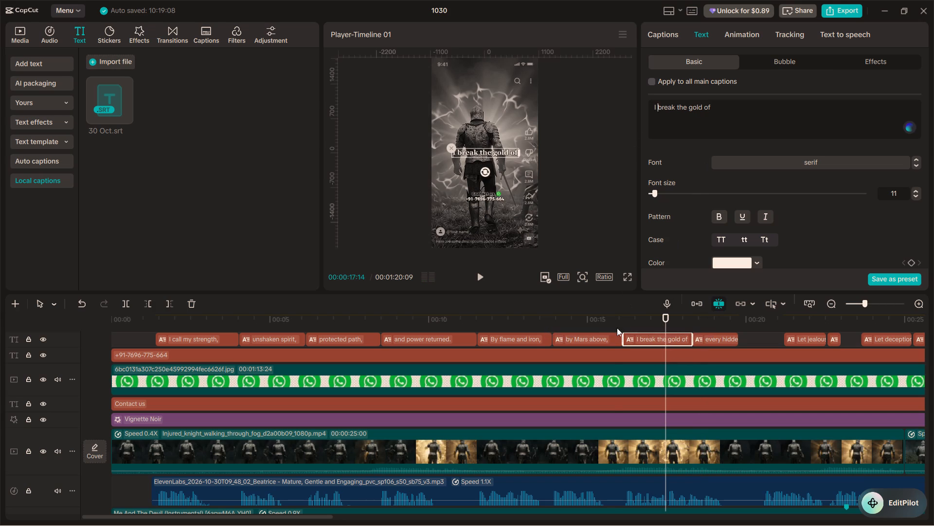
Replay "I break the gold of" and check its wording against the script image Screenshot 2026-10-30 144458.png in the Screenshots folder, returning to CapCut.
{"action": "left_click", "coordinate": [614, 326]}
{"action": "key", "text": "space"}
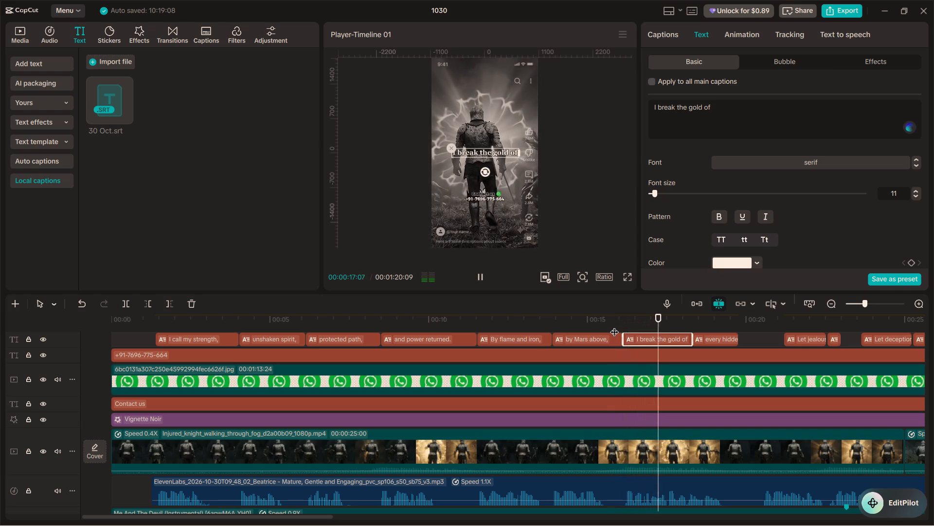
{"action": "key", "text": "space"}
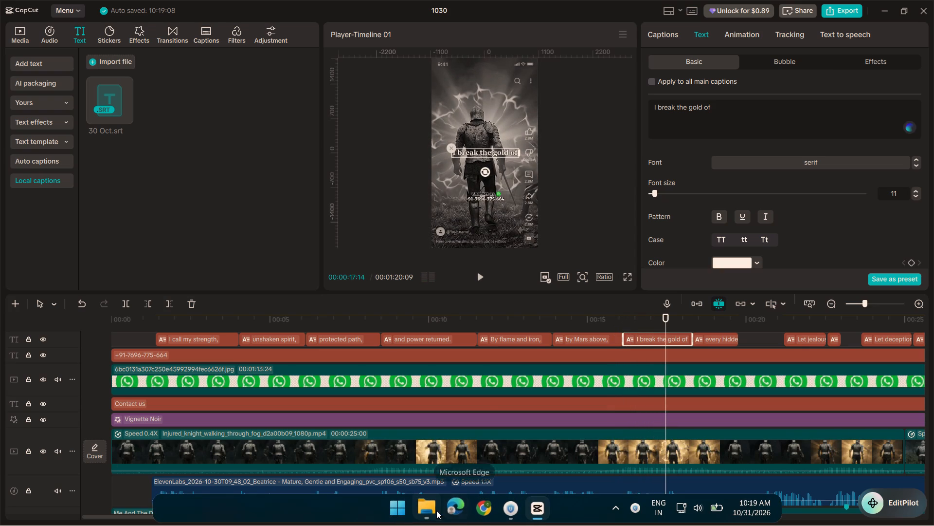
{"action": "left_click", "coordinate": [427, 512]}
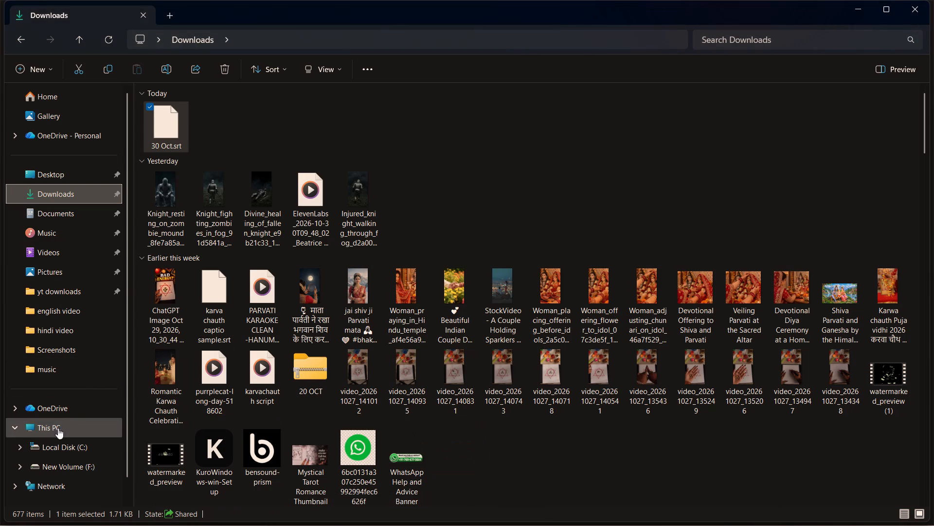
{"action": "left_click", "coordinate": [53, 358]}
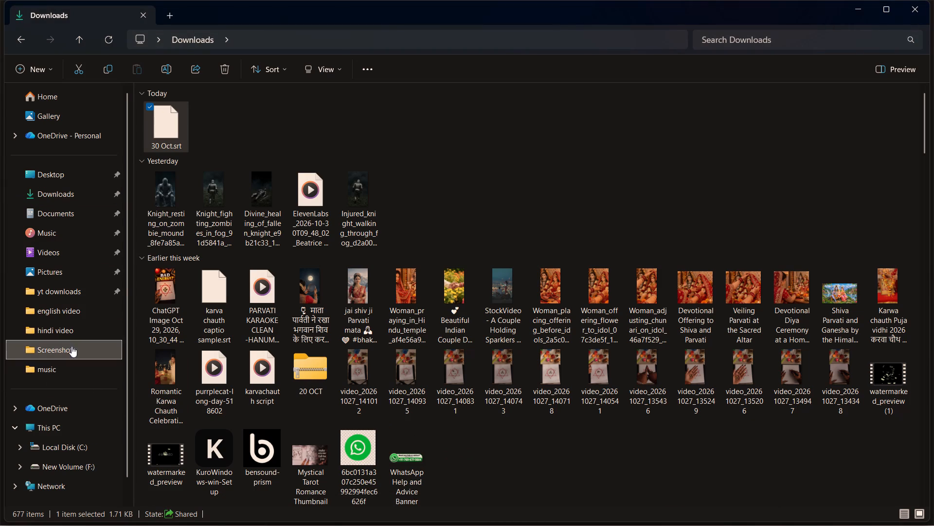
{"action": "left_click_drag", "start_coordinate": [925, 126], "coordinate": [925, 162]}
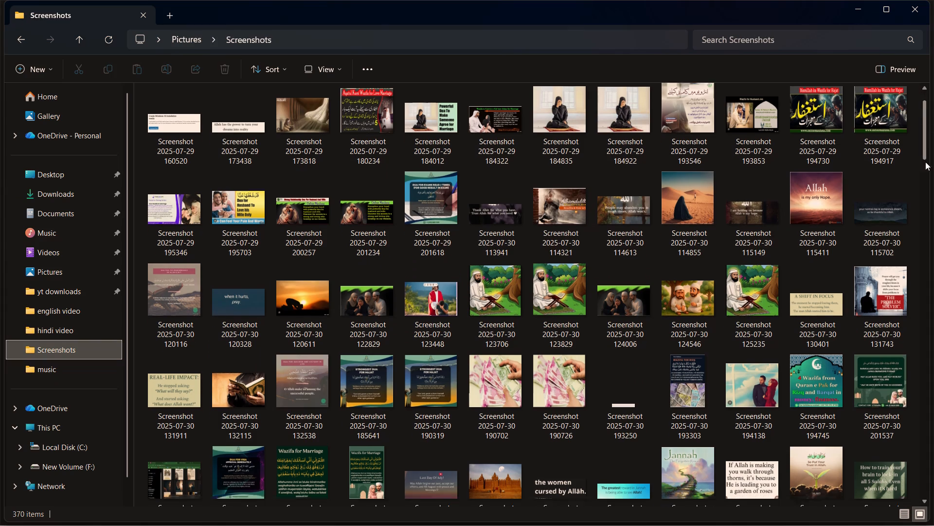
{"action": "left_click_drag", "start_coordinate": [925, 162], "coordinate": [918, 525]}
{"action": "double_click", "coordinate": [769, 461]}
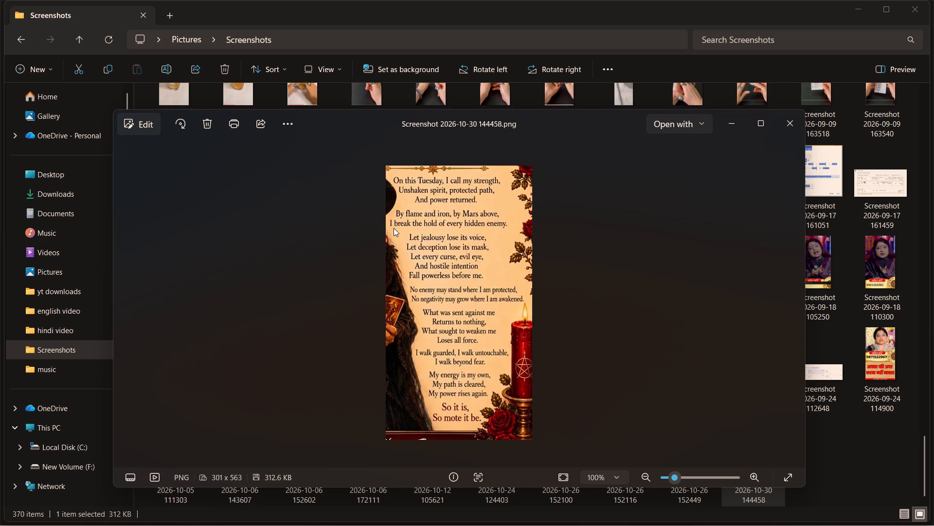
{"action": "left_click", "coordinate": [781, 127]}
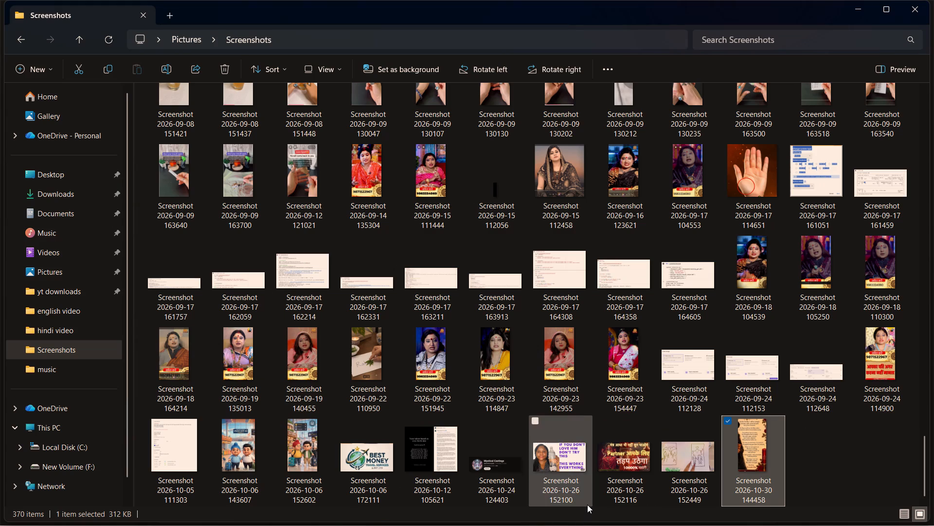
{"action": "left_click", "coordinate": [524, 509]}
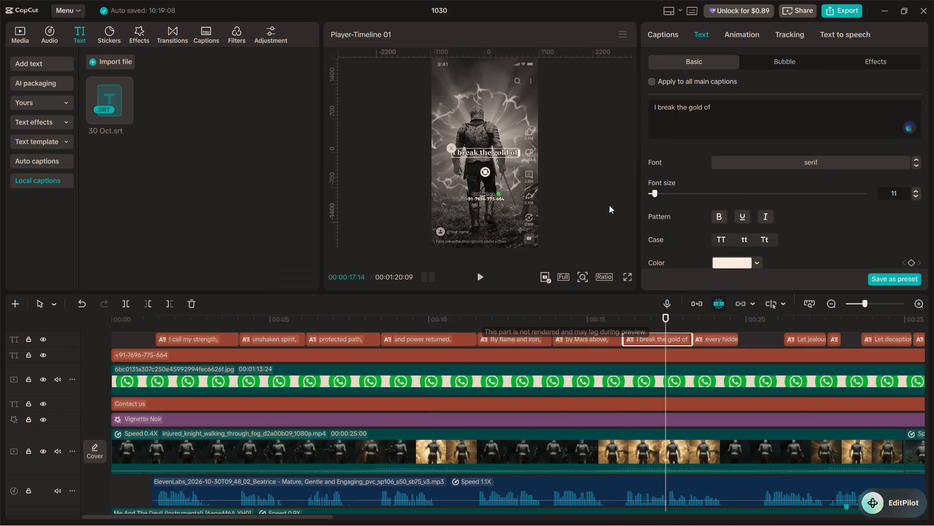
Correct "gold" to "hold" in the caption so it reads "I break the hold of".
{"action": "left_click", "coordinate": [701, 108]}
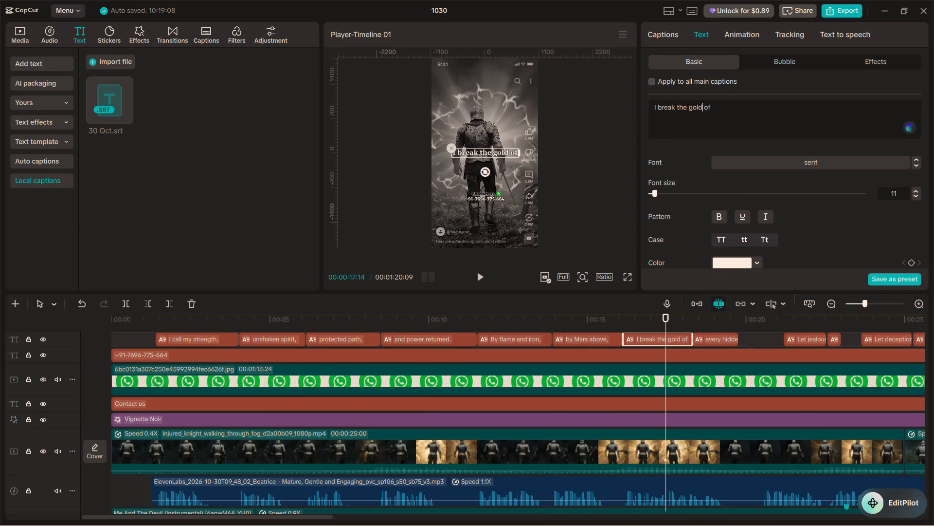
{"action": "key", "text": "Left"}
{"action": "key", "text": "Left"}
{"action": "key", "text": "Left"}
{"action": "key", "text": "Left"}
{"action": "key", "text": "Right"}
{"action": "key", "text": "BackSpace"}
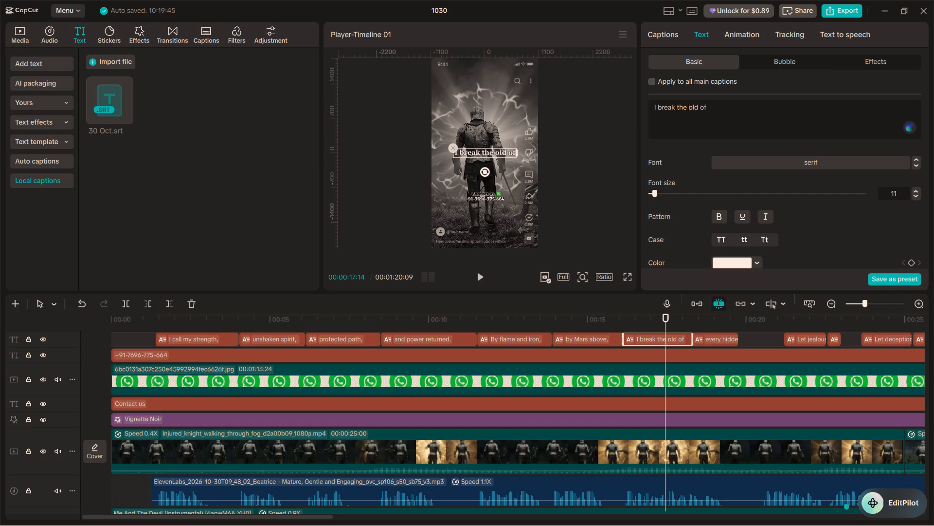
{"action": "key", "text": "h"}
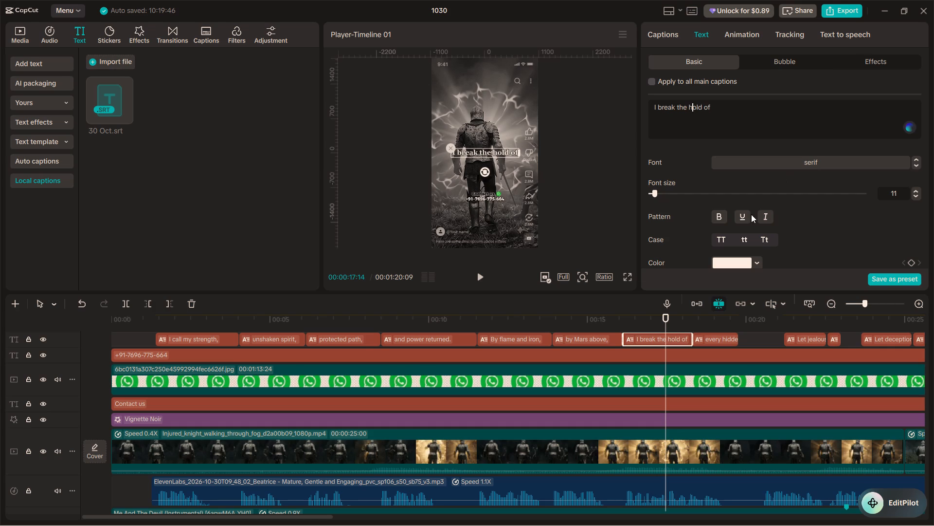
Find where the voiceover phrase ends and trim the end of the "I break the hold of" caption to 00:00:17:16.
{"action": "left_click", "coordinate": [652, 329]}
{"action": "key", "text": "space"}
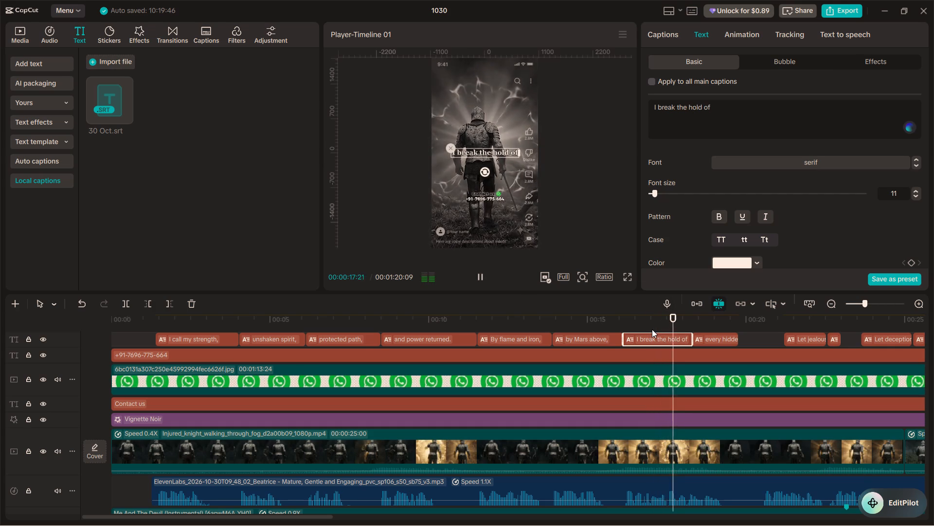
{"action": "key", "text": "space"}
{"action": "left_click_drag", "start_coordinate": [679, 320], "coordinate": [667, 320]}
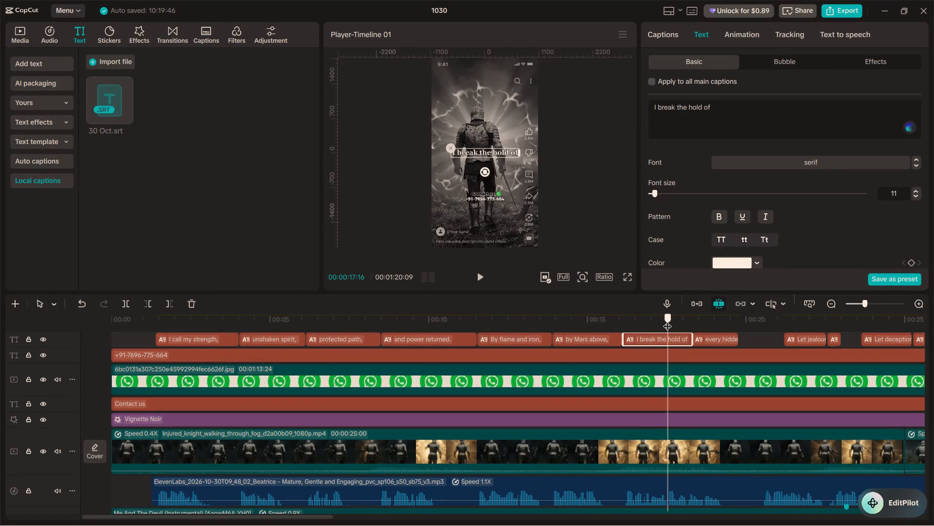
{"action": "left_click_drag", "start_coordinate": [667, 320], "coordinate": [670, 320]}
{"action": "scroll", "coordinate": [671, 323], "scroll_direction": "up", "scroll_amount": 9, "text": "ctrl"}
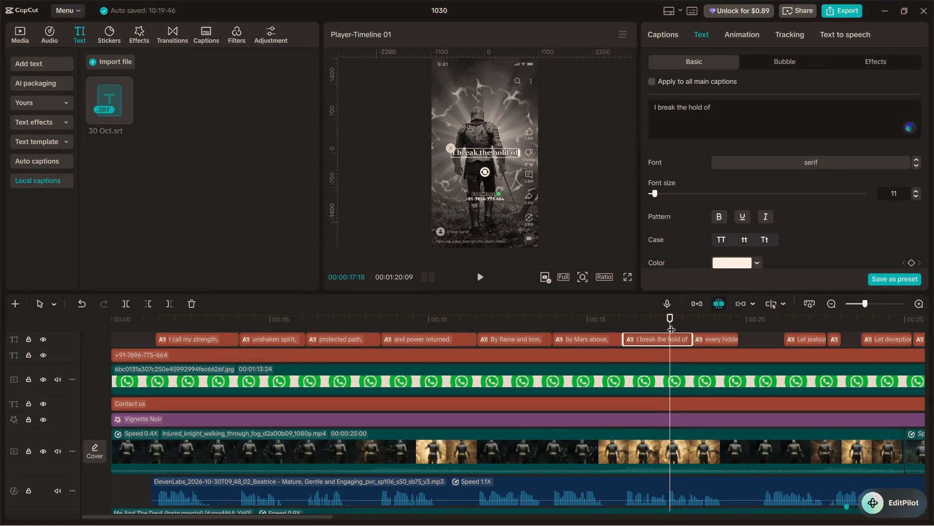
{"action": "scroll", "coordinate": [671, 323], "scroll_direction": "up", "scroll_amount": 12, "text": "ctrl"}
{"action": "scroll", "coordinate": [689, 389], "scroll_direction": "up", "scroll_amount": 7, "text": "ctrl"}
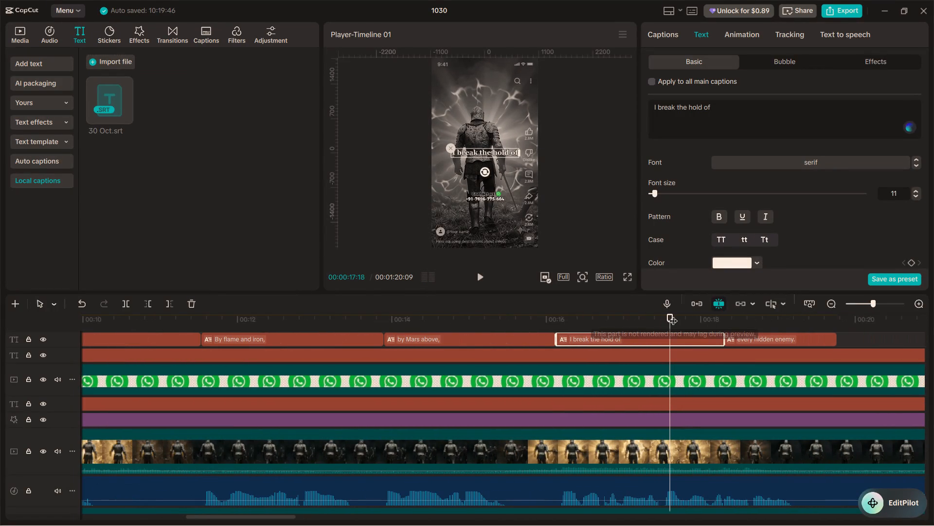
{"action": "left_click_drag", "start_coordinate": [671, 315], "coordinate": [664, 319]}
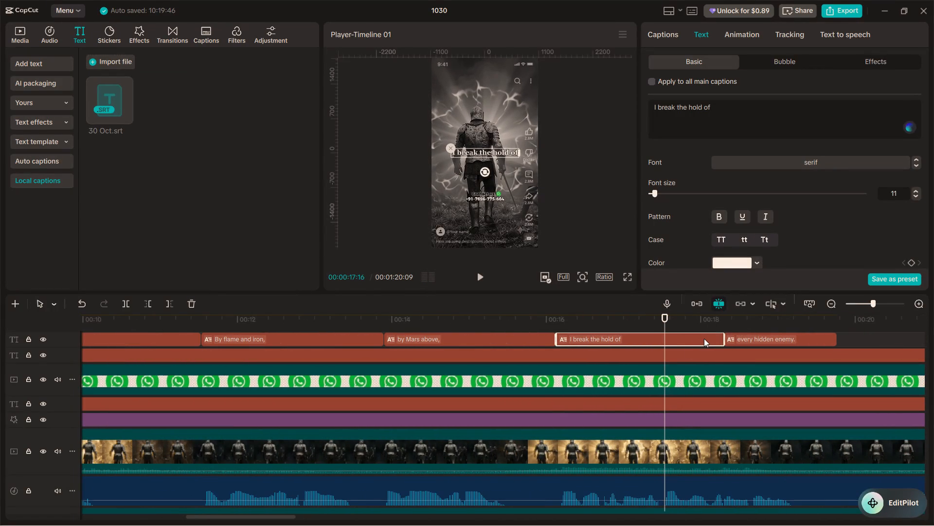
{"action": "left_click_drag", "start_coordinate": [723, 339], "coordinate": [674, 336]}
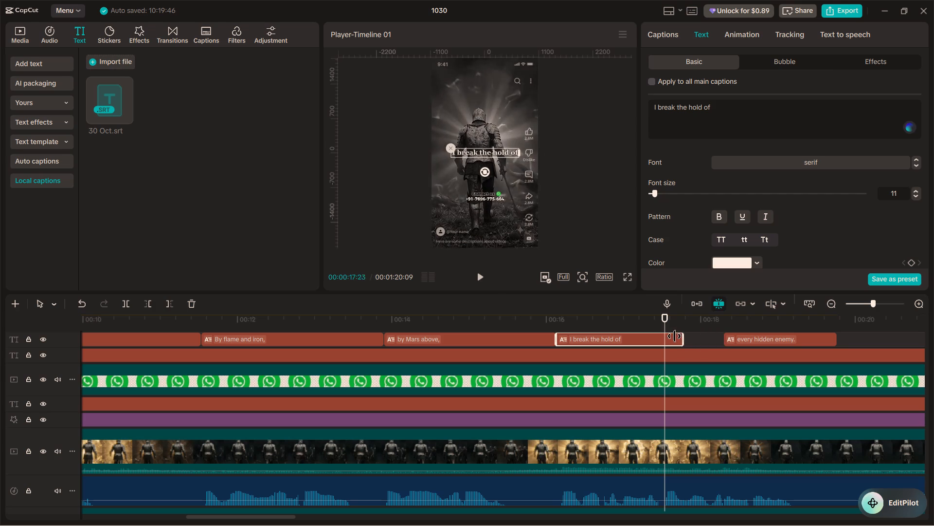
{"action": "left_click_drag", "start_coordinate": [674, 336], "coordinate": [661, 336]}
Extend the start of the "every hidden enemy." caption back to 00:00:17:16 and play it against the voiceover.
{"action": "left_click", "coordinate": [764, 341]}
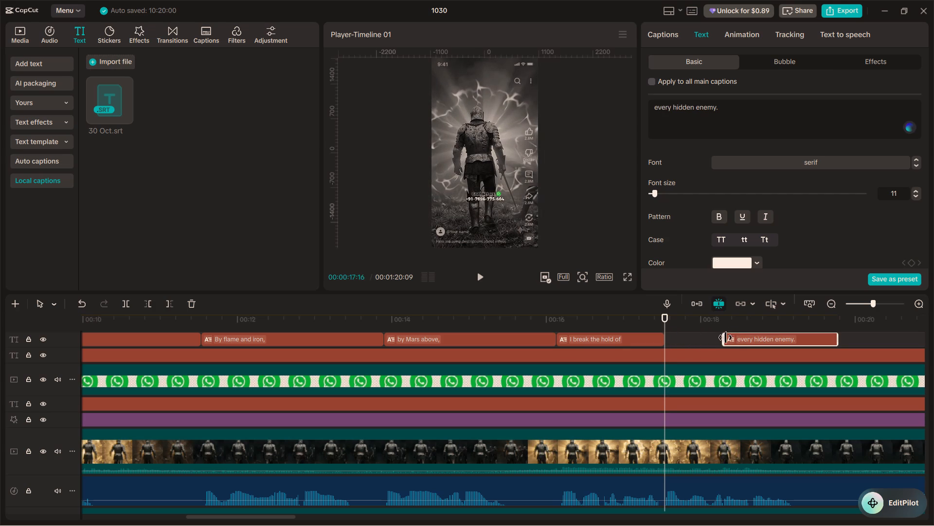
{"action": "left_click_drag", "start_coordinate": [725, 339], "coordinate": [651, 337]}
{"action": "left_click", "coordinate": [650, 325]}
{"action": "key", "text": "space"}
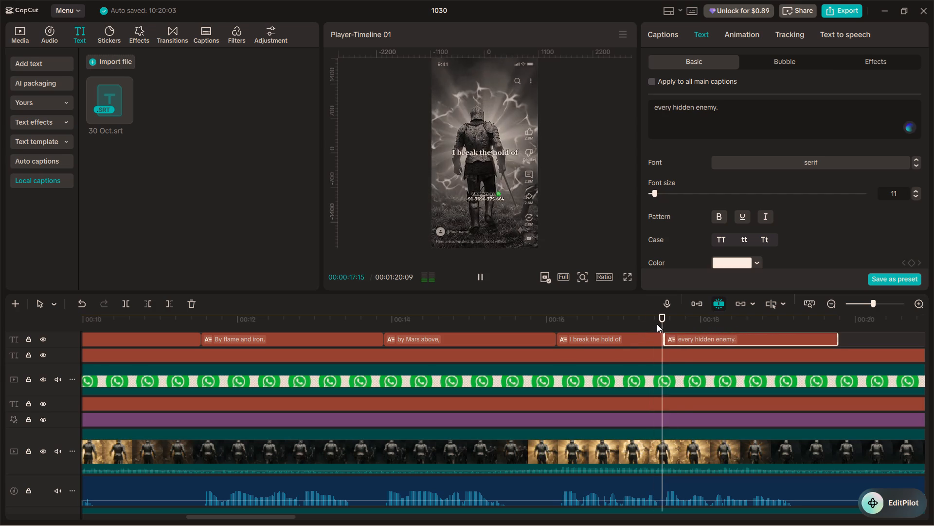
{"action": "key", "text": "space"}
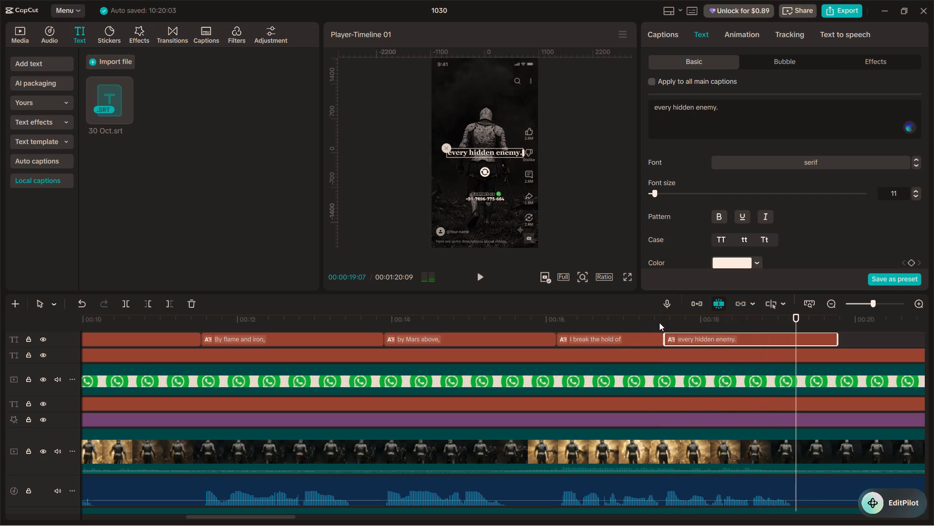
Extend the end of the "every hidden enemy." caption to 00:00:20:16, where the next voiceover phrase begins.
{"action": "scroll", "coordinate": [666, 322], "scroll_direction": "down", "scroll_amount": 10, "text": "alt"}
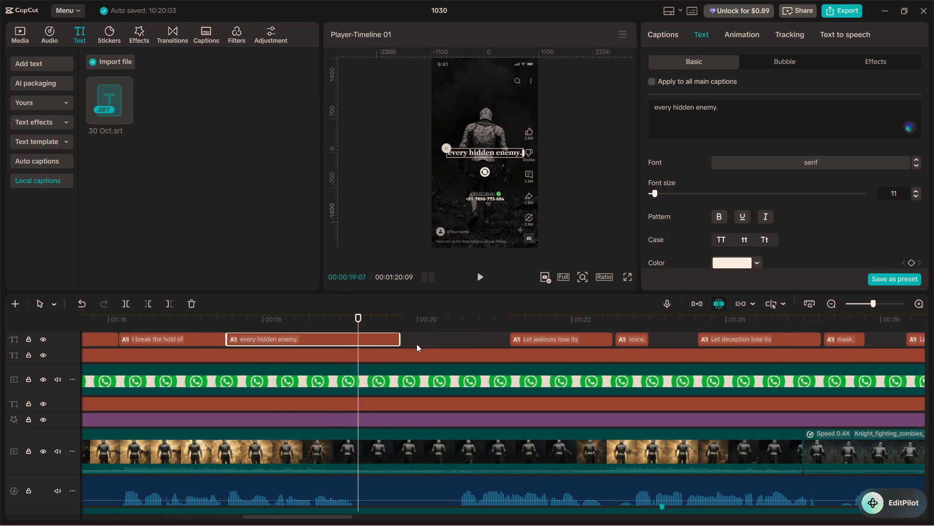
{"action": "scroll", "coordinate": [393, 360], "scroll_direction": "down", "scroll_amount": 1, "text": "alt"}
{"action": "key", "text": "space"}
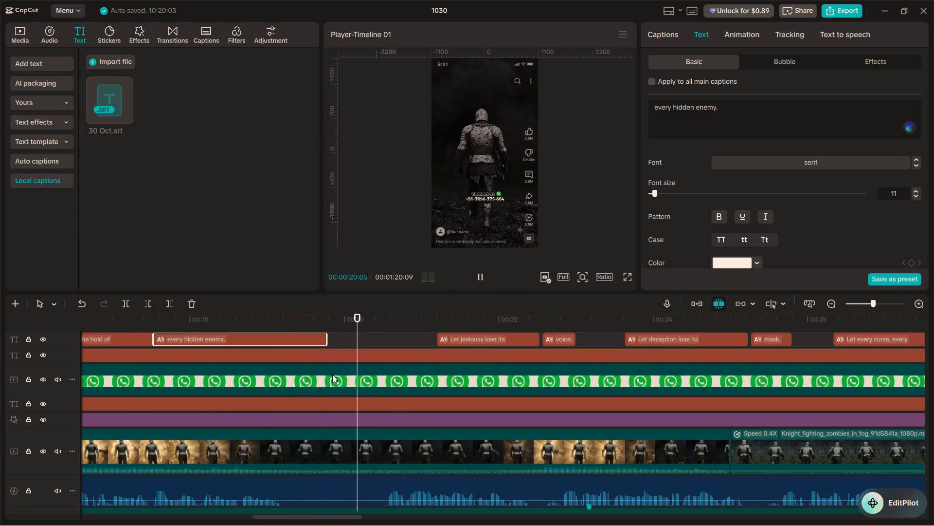
{"action": "key", "text": "space"}
{"action": "left_click", "coordinate": [381, 336]}
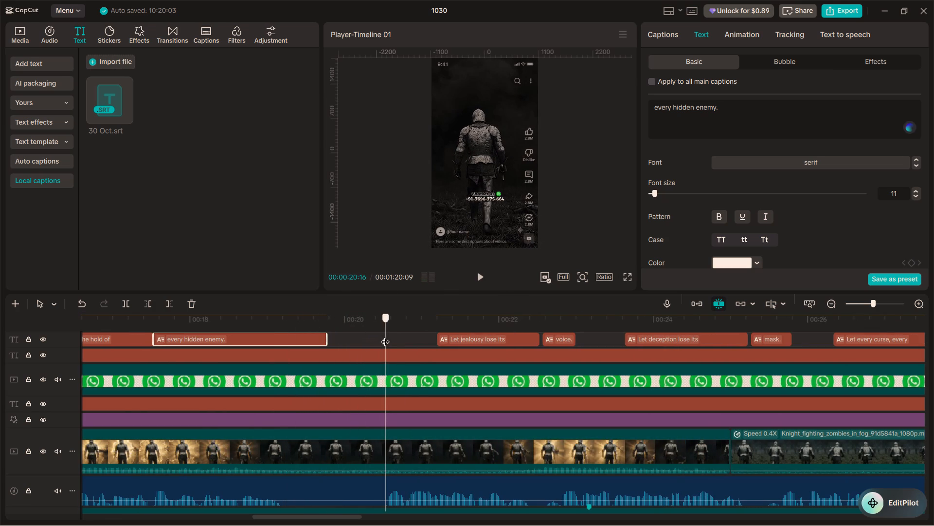
{"action": "left_click_drag", "start_coordinate": [328, 338], "coordinate": [384, 338]}
Extend the start of the "Let jealousy lose its" caption back to 00:00:20:16 and play it against the voiceover.
{"action": "left_click", "coordinate": [444, 337]}
{"action": "left_click_drag", "start_coordinate": [435, 338], "coordinate": [427, 338]}
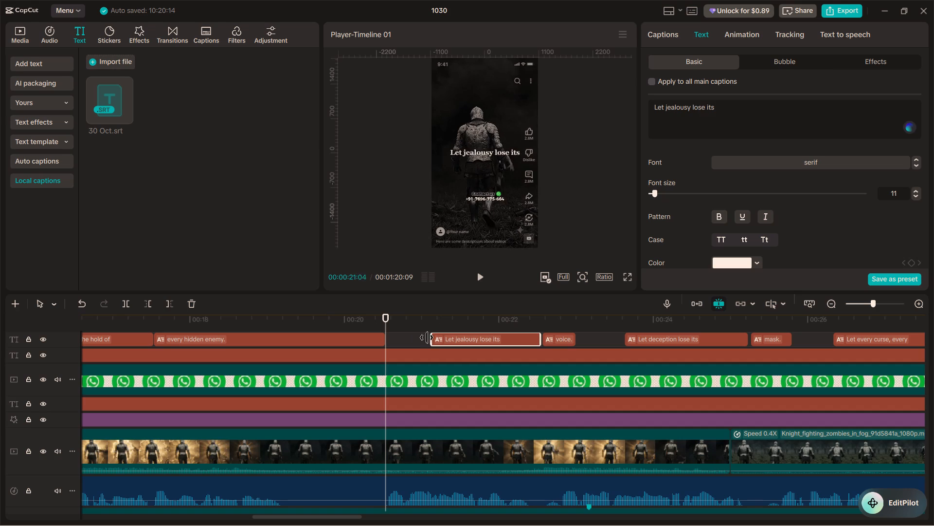
{"action": "left_click_drag", "start_coordinate": [427, 338], "coordinate": [382, 338]}
{"action": "left_click", "coordinate": [377, 324]}
{"action": "key", "text": "space"}
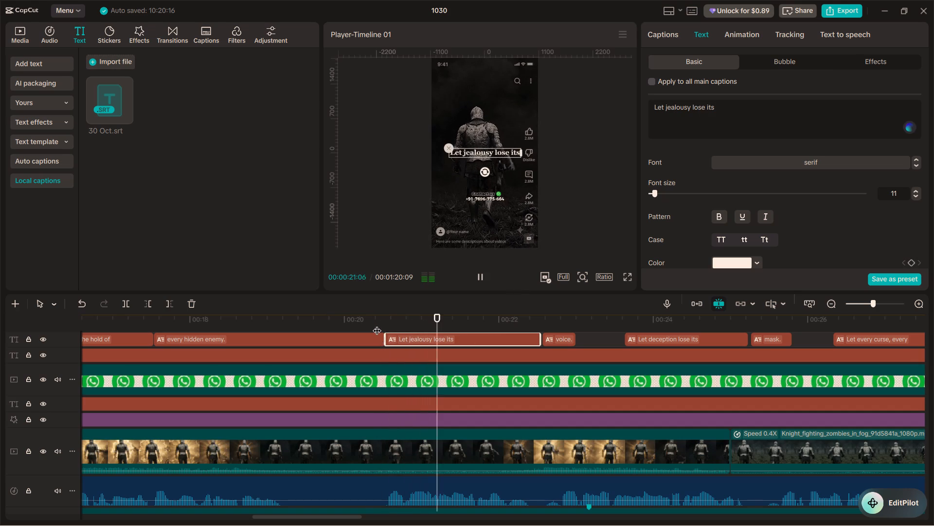
{"action": "key", "text": "space"}
{"action": "key", "text": "space"}
{"action": "key", "text": "space"}
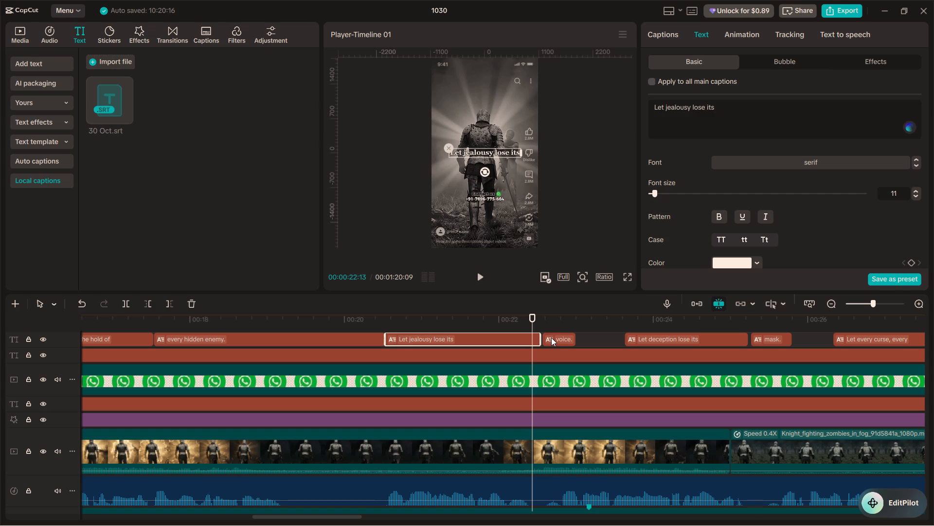
Find the voiceover point just before "its" and split the "Let jealousy lose its" caption at 00:00:21:21.
{"action": "left_click_drag", "start_coordinate": [528, 321], "coordinate": [477, 328]}
{"action": "key", "text": "space"}
{"action": "key", "text": "space"}
{"action": "left_click_drag", "start_coordinate": [499, 319], "coordinate": [474, 319]}
{"action": "left_click", "coordinate": [474, 319]}
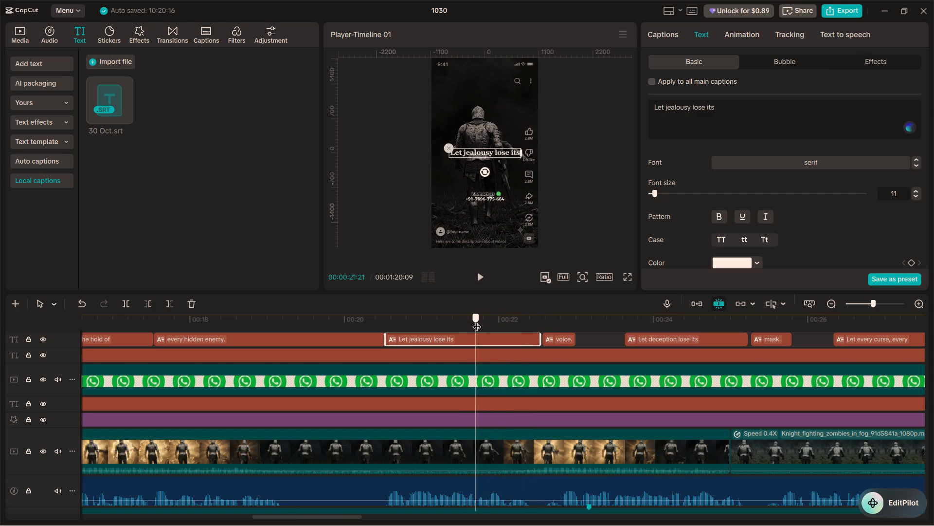
{"action": "key", "text": "space"}
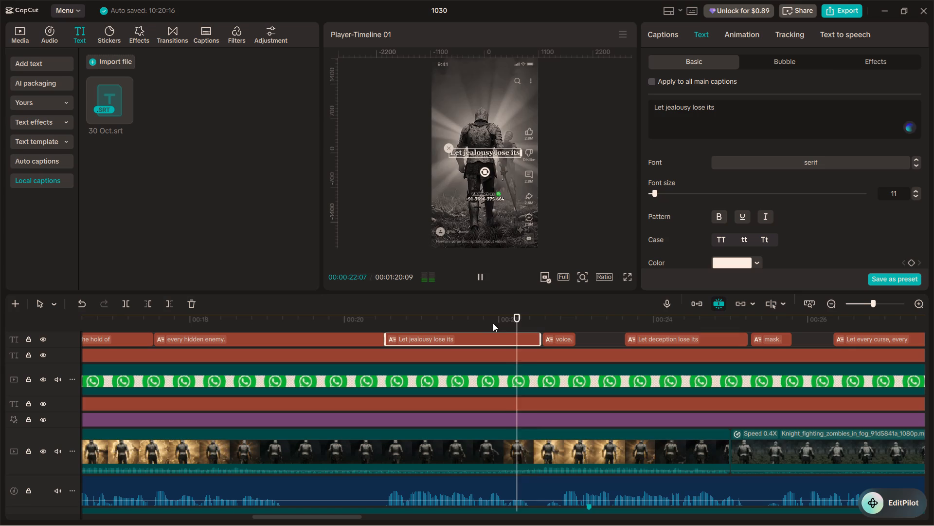
{"action": "key", "text": "space"}
{"action": "left_click_drag", "start_coordinate": [530, 318], "coordinate": [477, 321]}
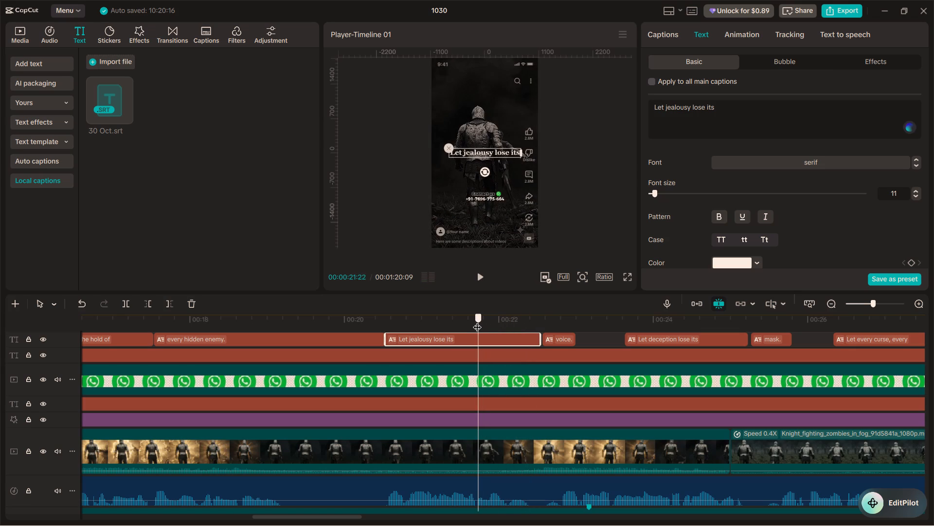
{"action": "left_click_drag", "start_coordinate": [477, 321], "coordinate": [476, 321]}
{"action": "key", "text": "space"}
{"action": "key", "text": "space"}
{"action": "left_click_drag", "start_coordinate": [496, 318], "coordinate": [479, 317]}
{"action": "key", "text": "space"}
{"action": "key", "text": "space"}
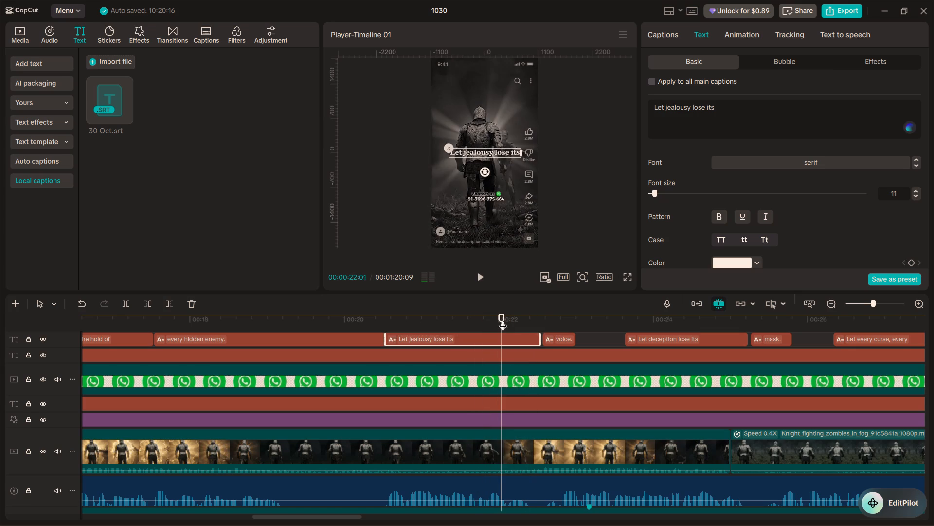
{"action": "left_click_drag", "start_coordinate": [501, 318], "coordinate": [475, 318]}
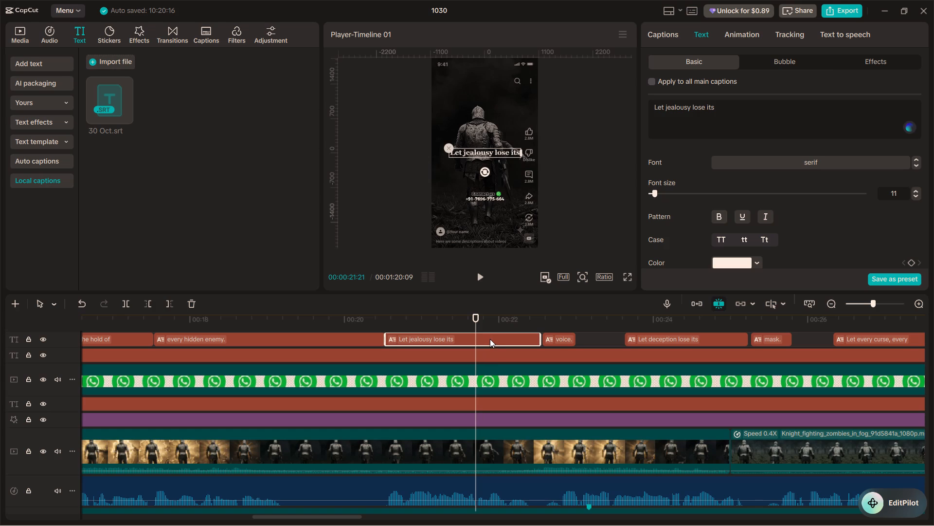
{"action": "key", "text": "ctrl+b"}
Remove "its" from the first part of the split caption so it reads "Let jealousy lose".
{"action": "left_click", "coordinate": [465, 341]}
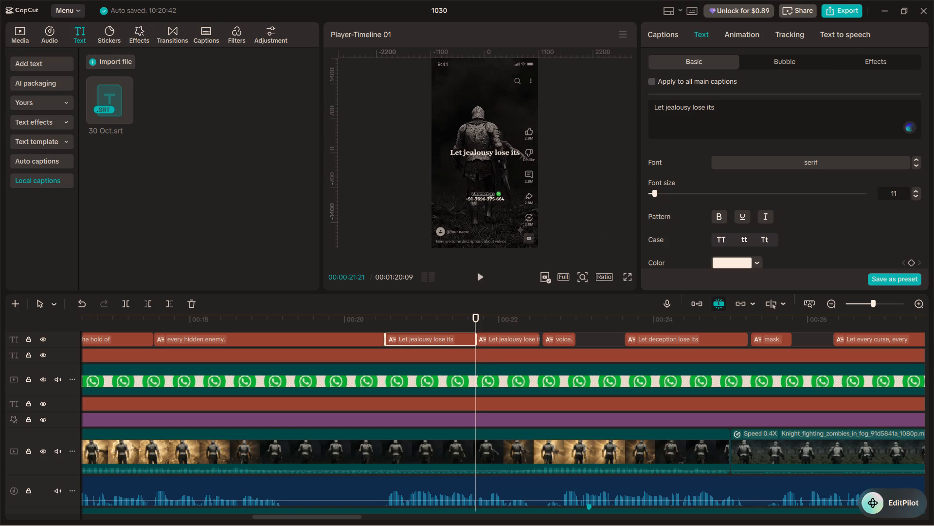
{"action": "left_click_drag", "start_coordinate": [718, 110], "coordinate": [707, 108]}
{"action": "key", "text": "BackSpace"}
{"action": "key", "text": "BackSpace"}
Replace the text of the second part of the split caption so it reads "its voice".
{"action": "left_click", "coordinate": [494, 322]}
{"action": "left_click", "coordinate": [495, 337]}
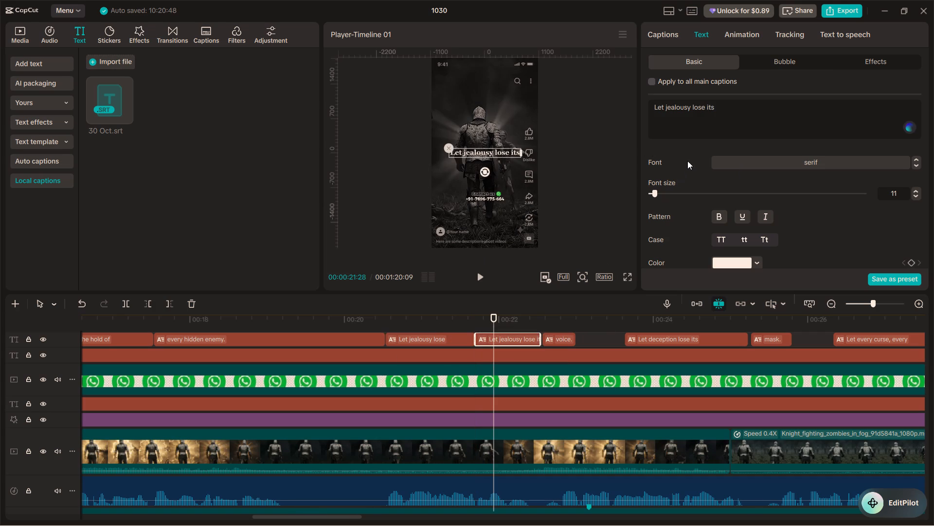
{"action": "left_click_drag", "start_coordinate": [704, 106], "coordinate": [648, 98]}
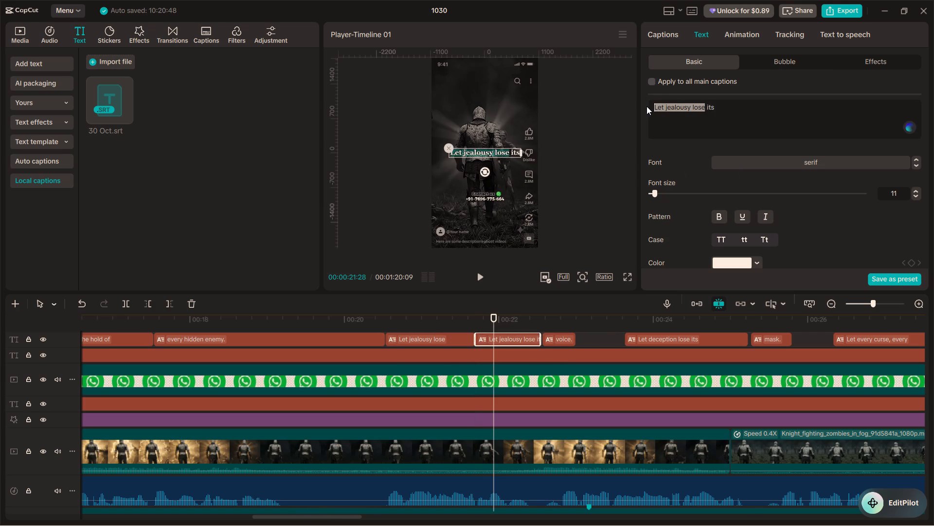
{"action": "key", "text": "BackSpace"}
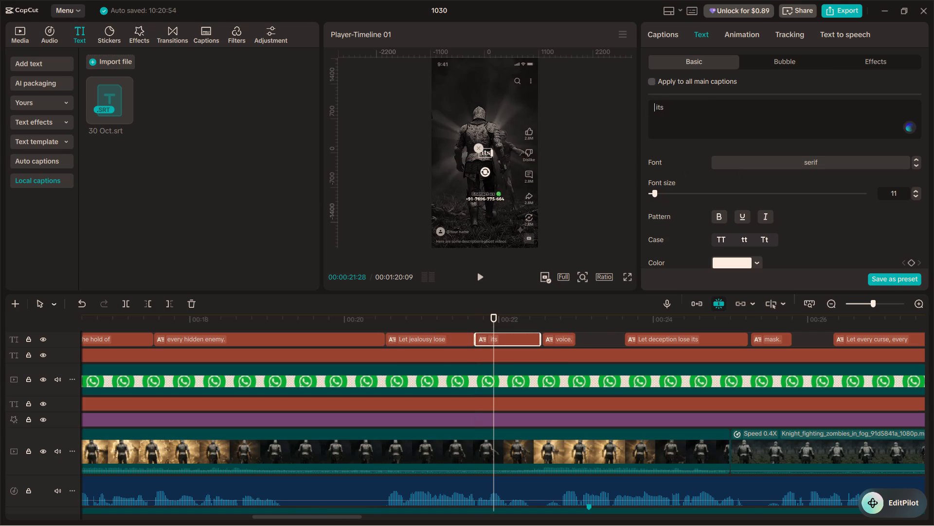
{"action": "key", "text": "Right"}
{"action": "key", "text": "Right"}
{"action": "key", "text": "Right"}
{"action": "key", "text": "Right"}
{"action": "key", "text": "Right"}
{"action": "key", "text": "space"}
{"action": "type", "text": "Voi"}
{"action": "key", "text": "BackSpace"}
{"action": "key", "text": "BackSpace"}
{"action": "key", "text": "BackSpace"}
{"action": "type", "text": "vp"}
{"action": "key", "text": "BackSpace"}
{"action": "type", "text": "oice"}
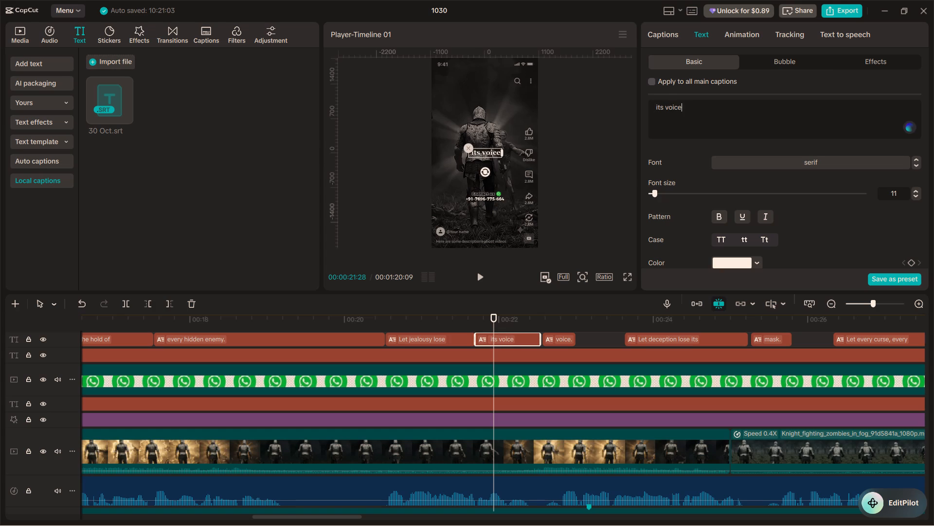
Remove the leading space from the "its voice" caption.
{"action": "left_click", "coordinate": [654, 113]}
{"action": "key", "text": "Left"}
{"action": "key", "text": "Left"}
{"action": "key", "text": "Left"}
{"action": "key", "text": "Left"}
{"action": "key", "text": "Left"}
{"action": "key", "text": "Left"}
{"action": "key", "text": "Left"}
{"action": "key", "text": "Left"}
{"action": "key", "text": "Left"}
{"action": "key", "text": "Left"}
{"action": "key", "text": "Right"}
{"action": "key", "text": "BackSpace"}
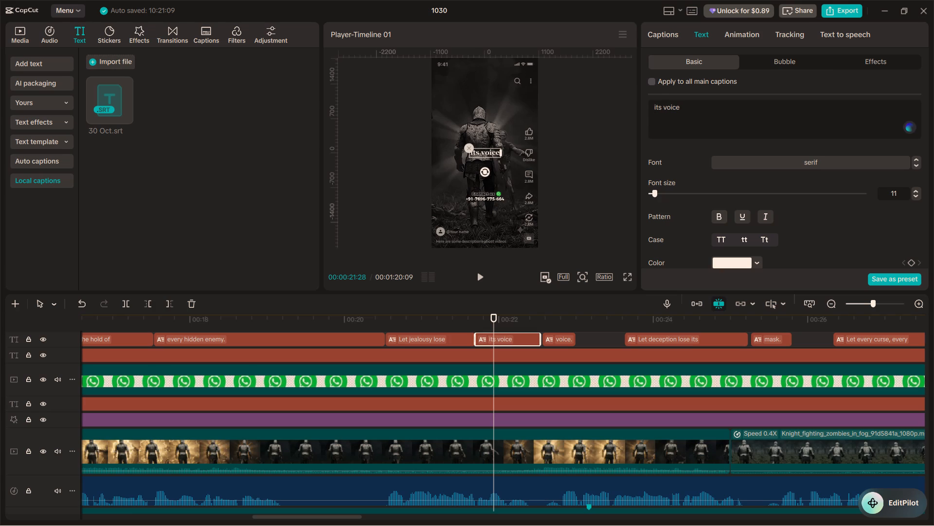
Play the "its voice" caption against the voiceover and delete the redundant "voice." caption after it.
{"action": "left_click", "coordinate": [462, 321]}
{"action": "key", "text": "space"}
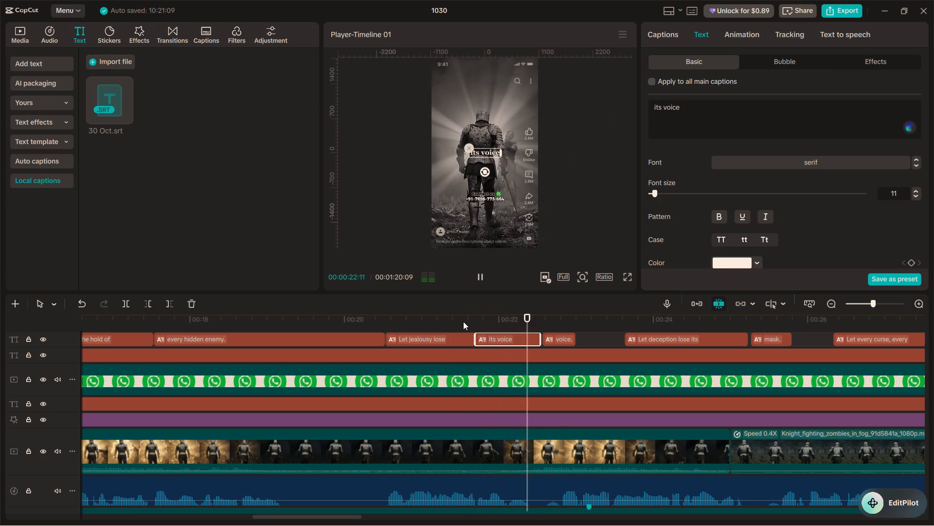
{"action": "key", "text": "space"}
{"action": "left_click", "coordinate": [546, 341]}
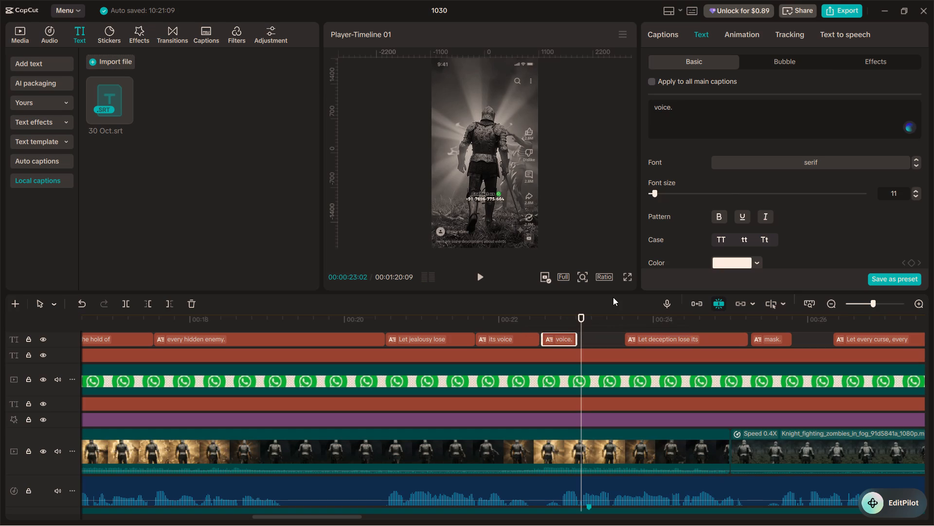
{"action": "key", "text": "BackSpace"}
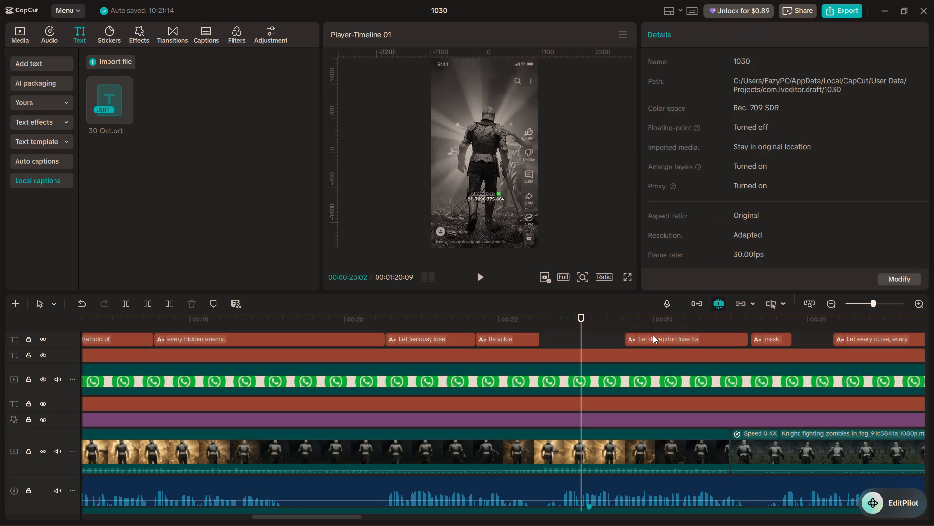
Find where the next voiceover phrase begins and extend the start of the "Let deception lose its" caption back to 00:00:22:24.
{"action": "left_click", "coordinate": [531, 320]}
{"action": "key", "text": "space"}
{"action": "key", "text": "space"}
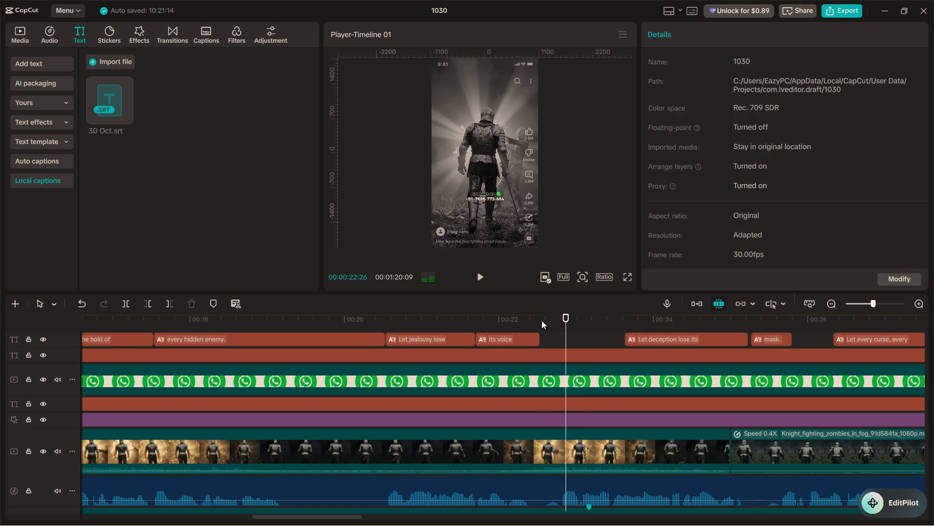
{"action": "left_click_drag", "start_coordinate": [568, 323], "coordinate": [560, 324]}
{"action": "key", "text": "space"}
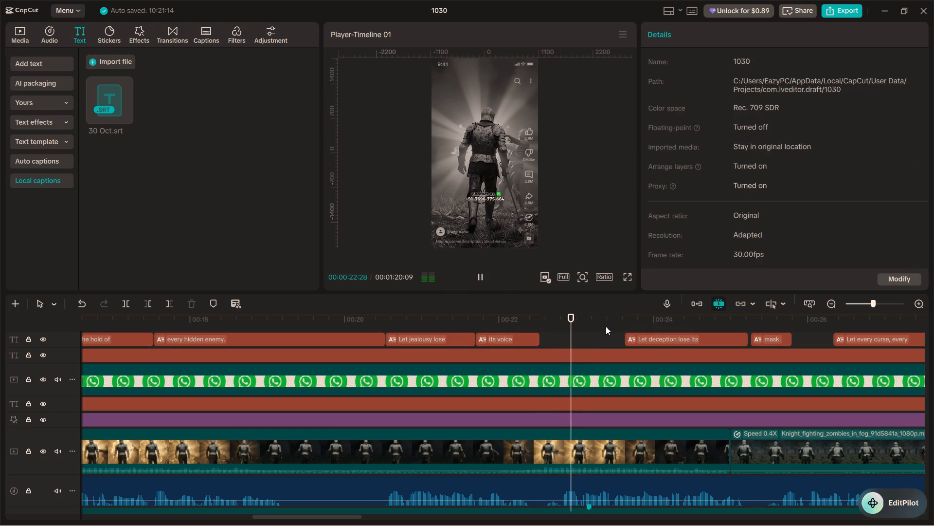
{"action": "key", "text": "space"}
{"action": "left_click_drag", "start_coordinate": [587, 324], "coordinate": [560, 333]}
{"action": "left_click", "coordinate": [641, 331]}
{"action": "left_click", "coordinate": [599, 318]}
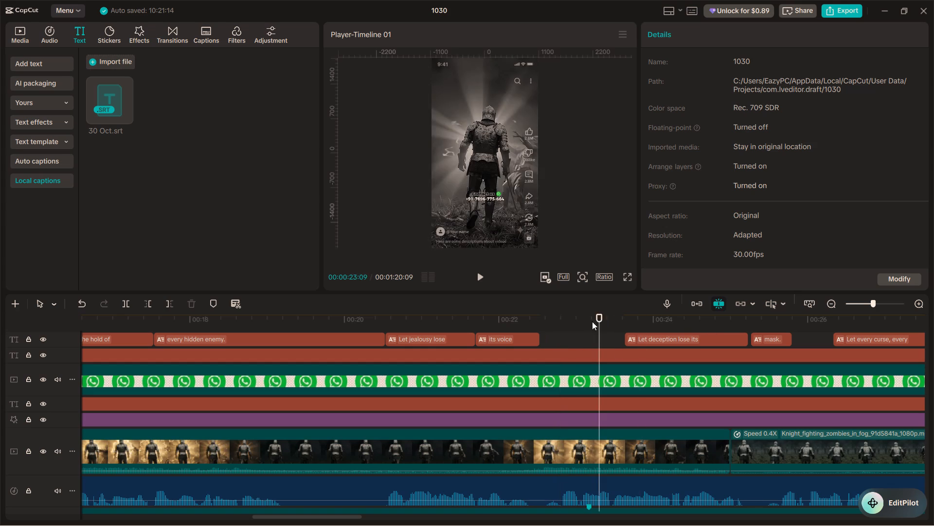
{"action": "left_click_drag", "start_coordinate": [586, 324], "coordinate": [560, 330]}
{"action": "left_click", "coordinate": [645, 336]}
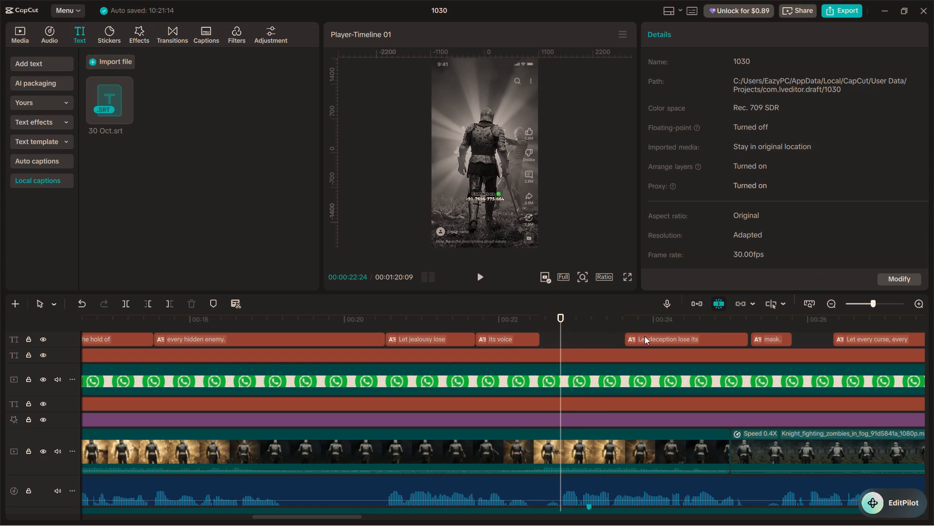
{"action": "left_click_drag", "start_coordinate": [624, 341], "coordinate": [562, 340]}
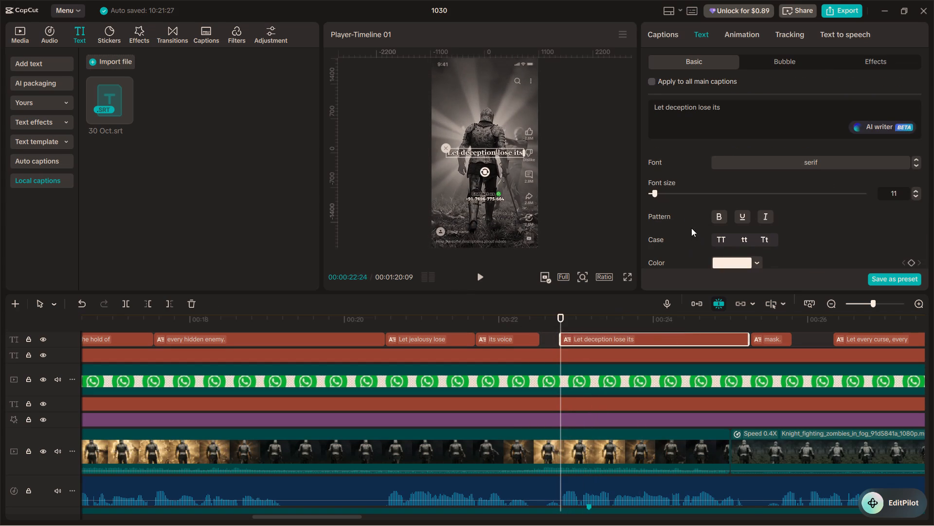
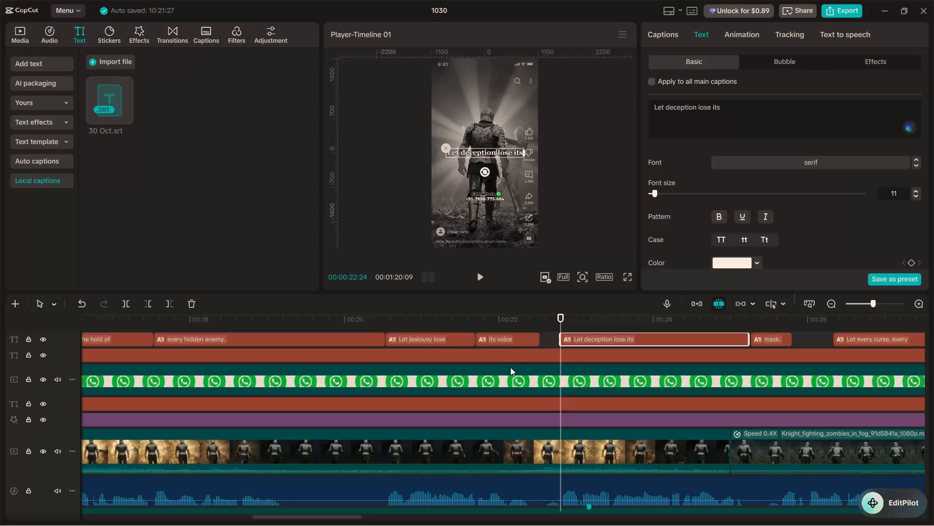
Play the start of the "Let deception lose its" caption to check its timing against the voiceover.
{"action": "scroll", "coordinate": [512, 370], "scroll_direction": "down", "scroll_amount": 3}
{"action": "scroll", "coordinate": [419, 406], "scroll_direction": "up", "scroll_amount": 3}
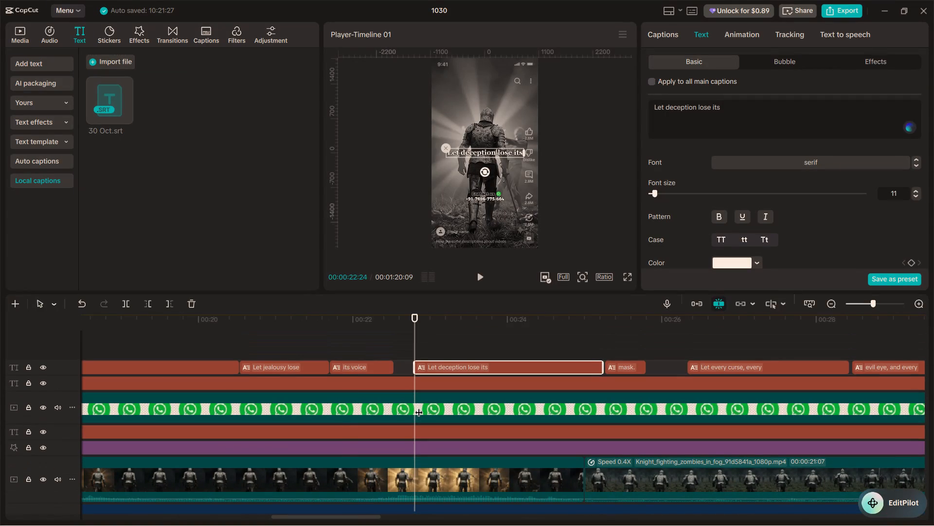
{"action": "scroll", "coordinate": [419, 406], "scroll_direction": "down", "scroll_amount": 1, "text": "alt"}
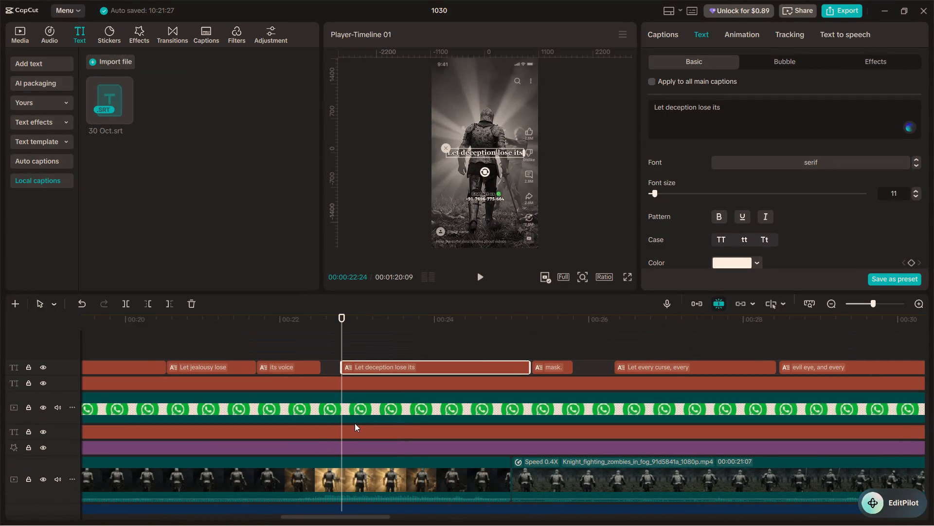
{"action": "left_click", "coordinate": [330, 352]}
{"action": "key", "text": "space"}
{"action": "key", "text": "space"}
{"action": "left_click", "coordinate": [337, 344]}
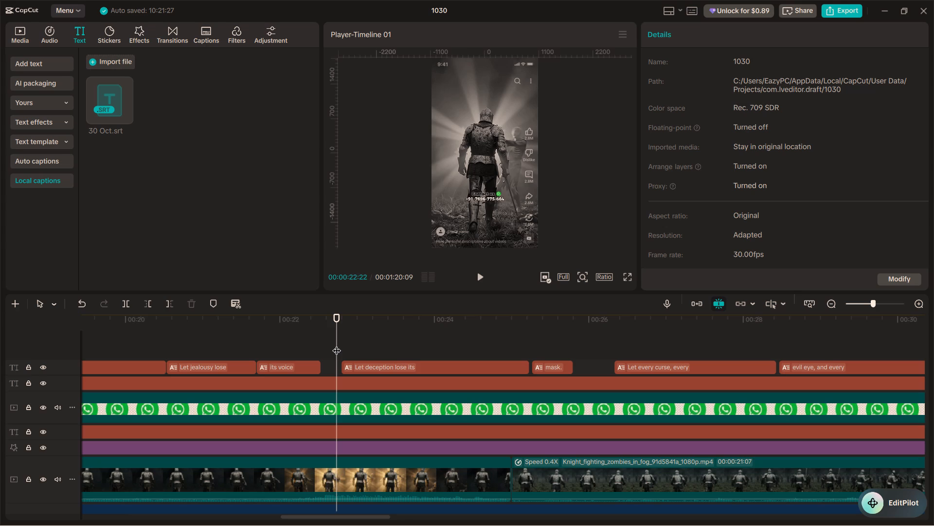
{"action": "key", "text": "space"}
{"action": "key", "text": "space"}
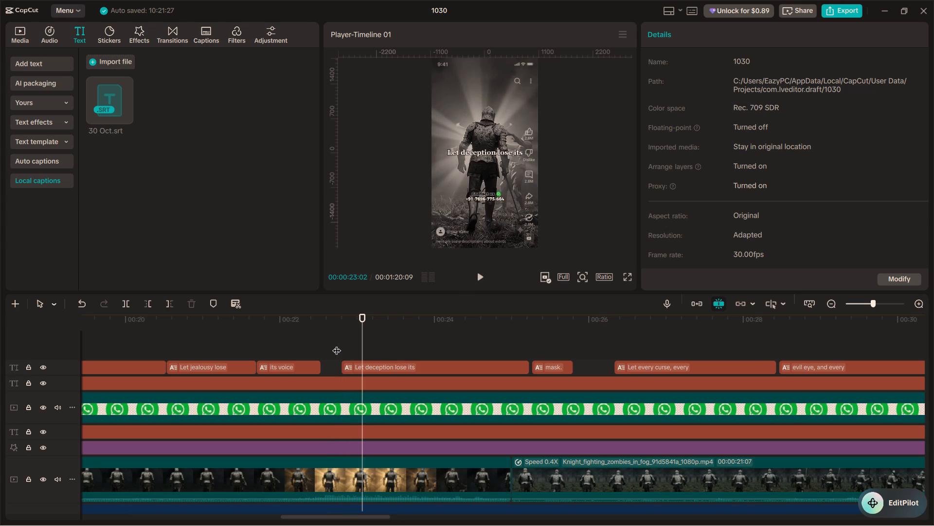
Play the gap from the end of the "its voice" caption to the "Let deception lose its" caption against the audio waveform.
{"action": "scroll", "coordinate": [337, 344], "scroll_direction": "down", "scroll_amount": 6, "text": "ctrl"}
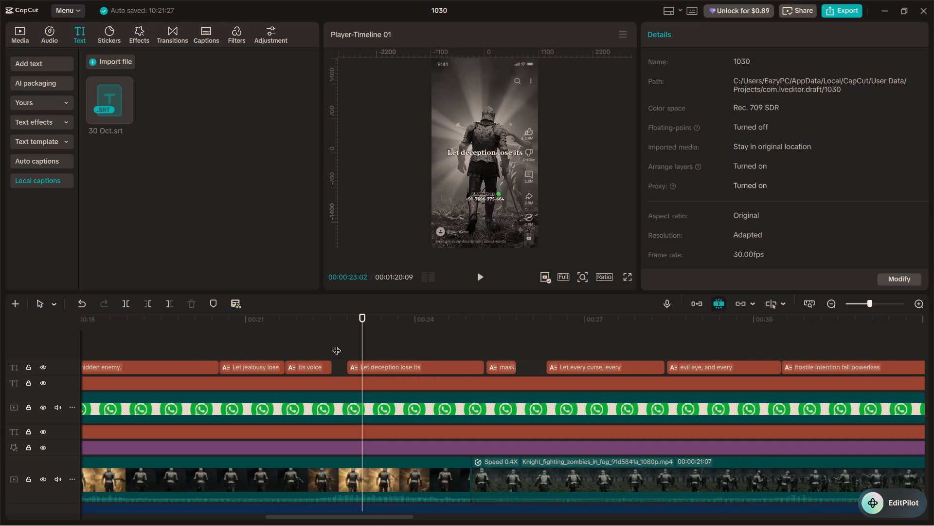
{"action": "scroll", "coordinate": [337, 344], "scroll_direction": "down", "scroll_amount": 2, "text": "alt"}
{"action": "scroll", "coordinate": [337, 344], "scroll_direction": "up", "scroll_amount": 1, "text": "alt"}
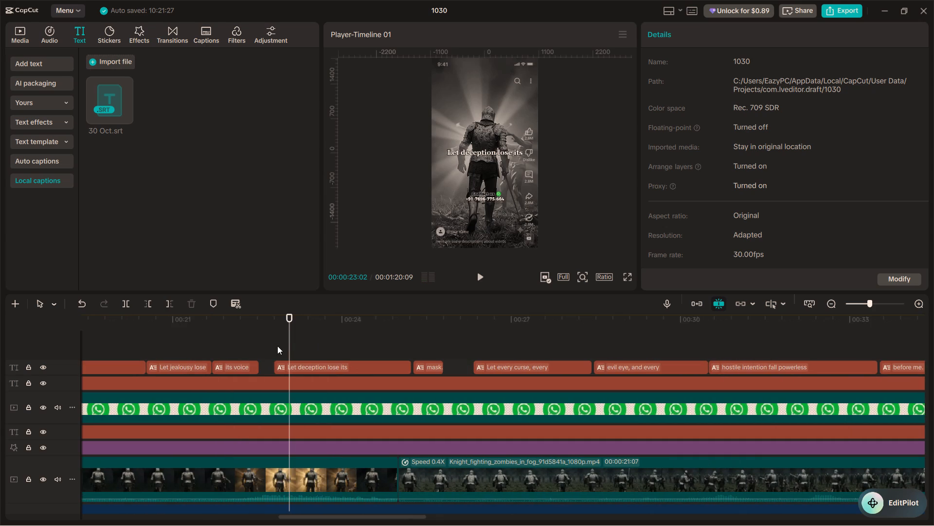
{"action": "left_click", "coordinate": [274, 343]}
{"action": "left_click_drag", "start_coordinate": [274, 343], "coordinate": [256, 337]}
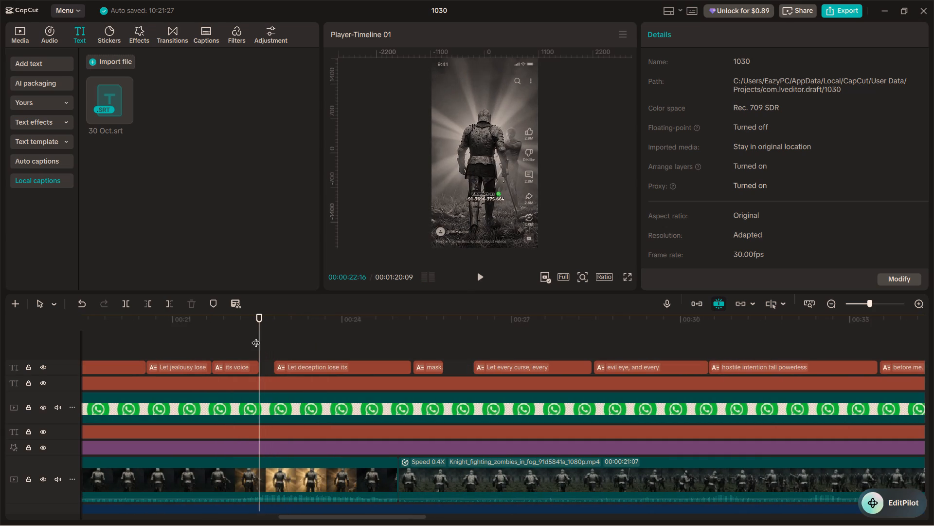
{"action": "scroll", "coordinate": [277, 360], "scroll_direction": "up", "scroll_amount": 20, "text": "ctrl"}
{"action": "scroll", "coordinate": [275, 364], "scroll_direction": "down", "scroll_amount": 3}
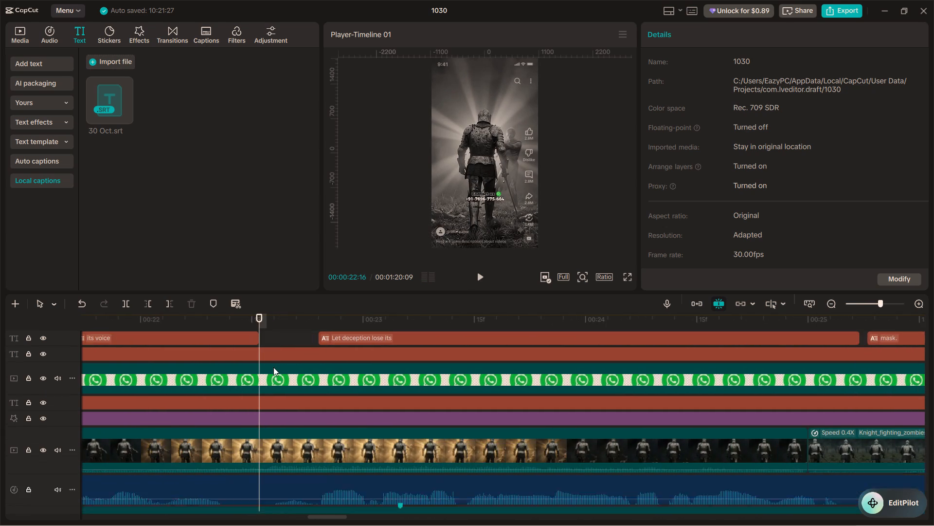
{"action": "scroll", "coordinate": [273, 367], "scroll_direction": "down", "scroll_amount": 4}
{"action": "scroll", "coordinate": [273, 367], "scroll_direction": "up", "scroll_amount": 4}
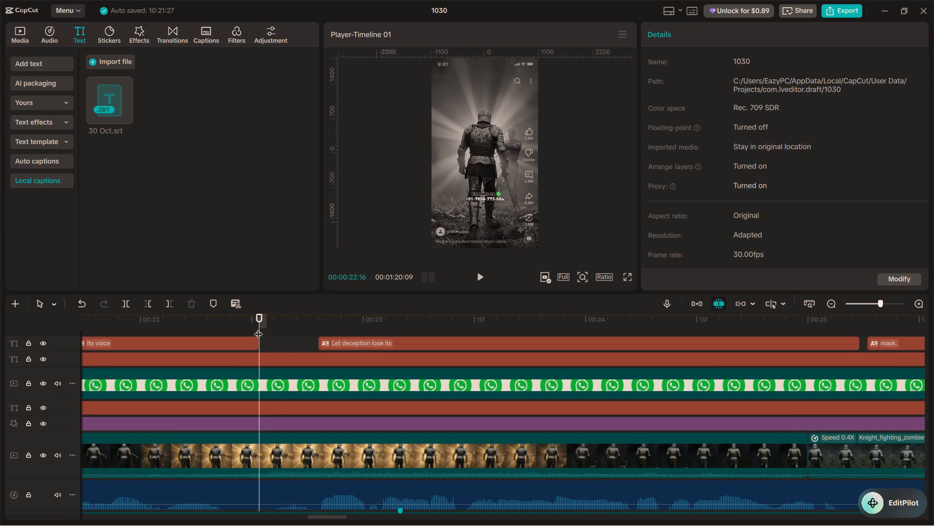
{"action": "key", "text": "space"}
{"action": "key", "text": "space"}
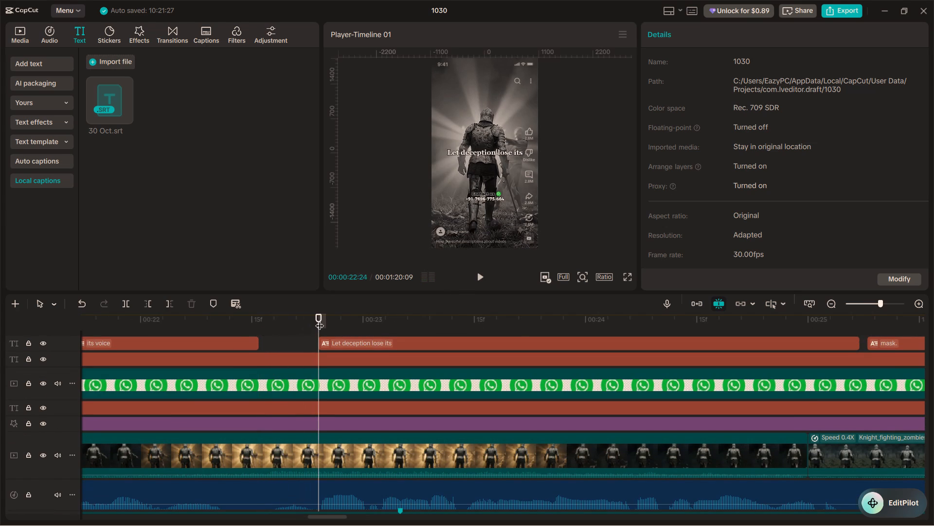
Scrub frame by frame around 00:00:22:24 to check where the voiceover phrase starts relative to the "Let deception lose its" caption.
{"action": "left_click_drag", "start_coordinate": [319, 317], "coordinate": [270, 319]}
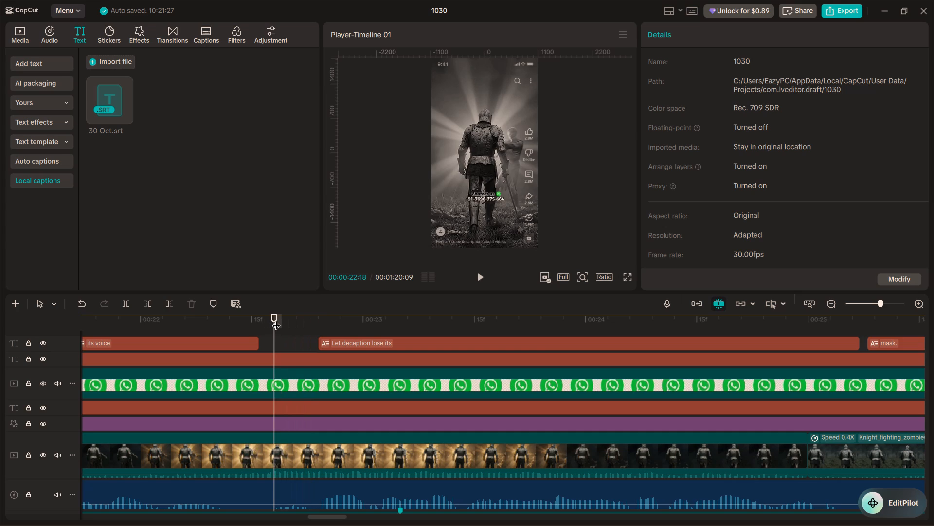
{"action": "key", "text": "space"}
{"action": "key", "text": "space"}
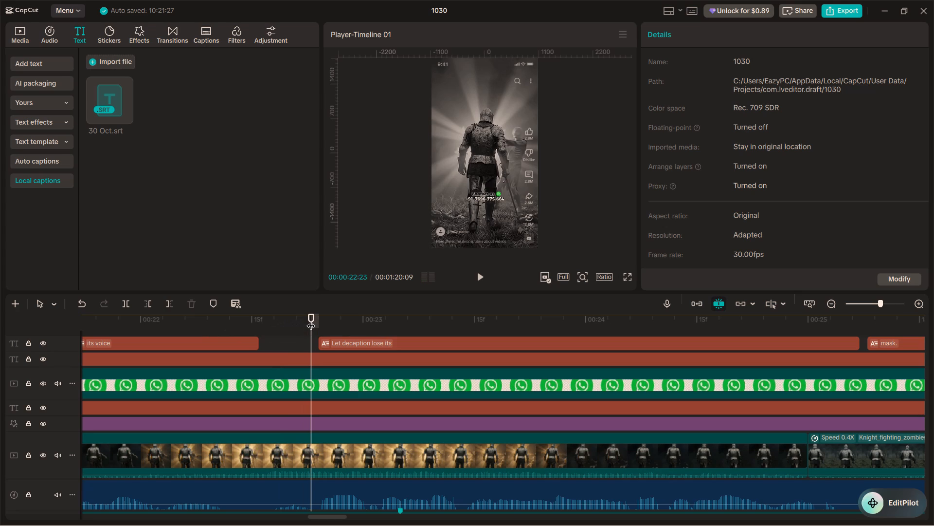
{"action": "left_click_drag", "start_coordinate": [311, 319], "coordinate": [304, 319]}
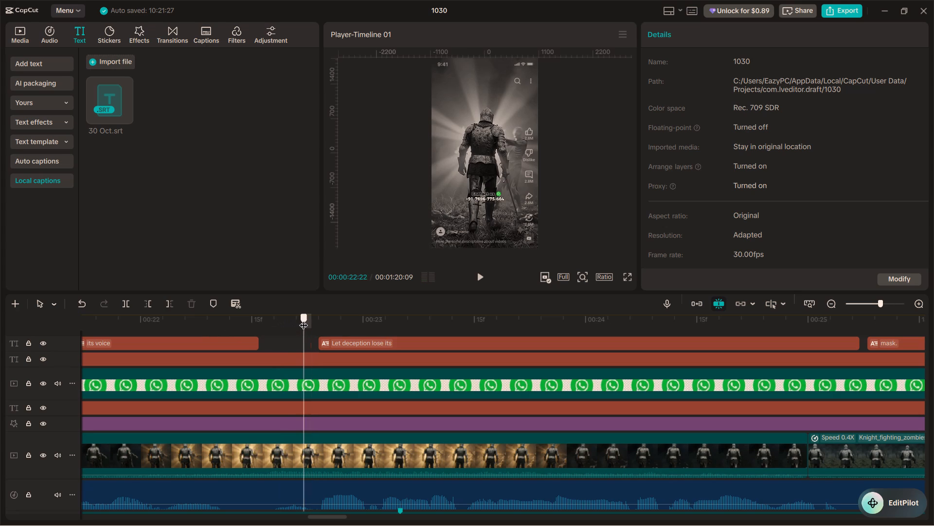
{"action": "left_click_drag", "start_coordinate": [304, 319], "coordinate": [311, 316]}
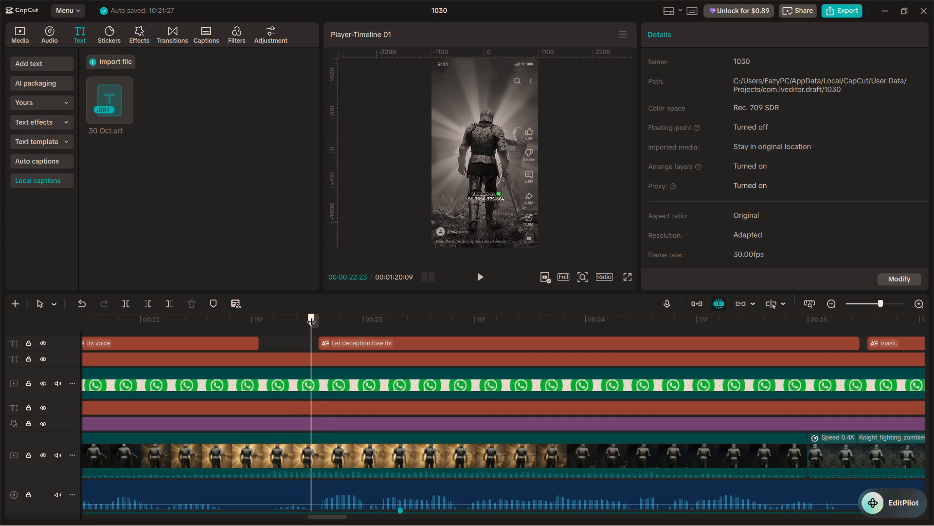
{"action": "left_click_drag", "start_coordinate": [311, 316], "coordinate": [317, 316]}
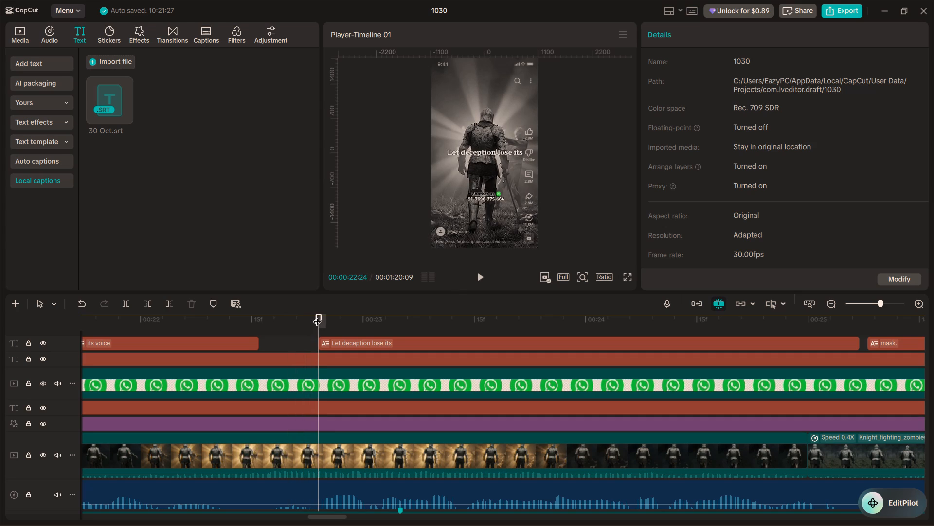
{"action": "left_click", "coordinate": [317, 316]}
{"action": "left_click_drag", "start_coordinate": [319, 319], "coordinate": [315, 317]}
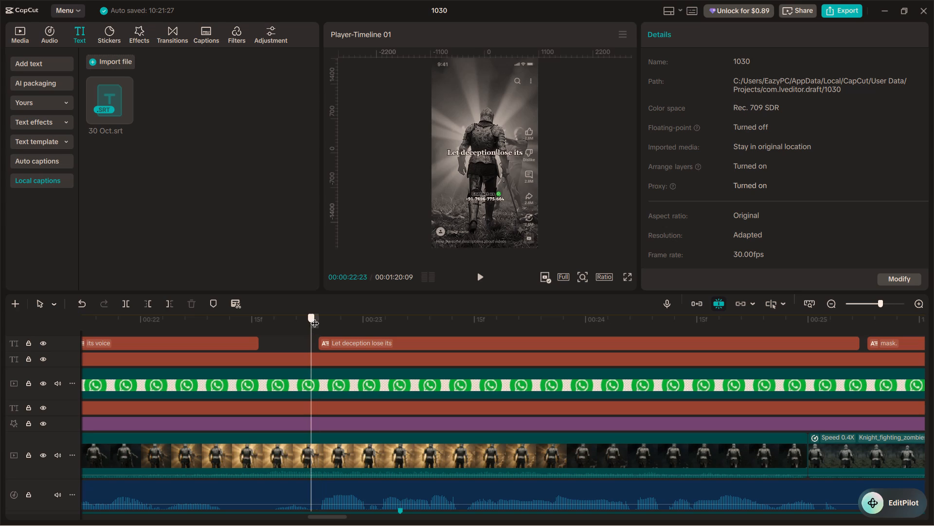
{"action": "left_click_drag", "start_coordinate": [315, 317], "coordinate": [314, 317]}
{"action": "left_click", "coordinate": [316, 317]}
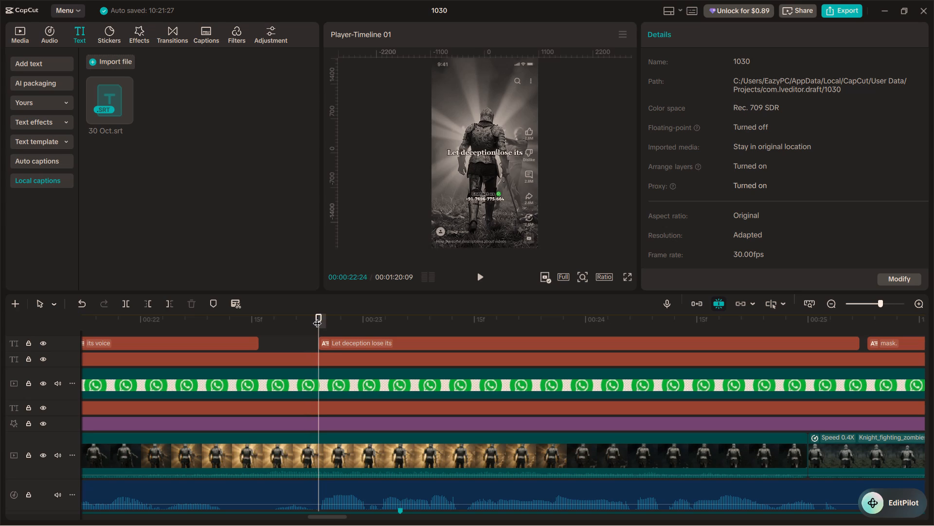
Play the "Let deception lose its" caption in short bursts to hear where its words fall in the voiceover.
{"action": "key", "text": "space"}
{"action": "key", "text": "space"}
{"action": "key", "text": "space"}
{"action": "key", "text": "space"}
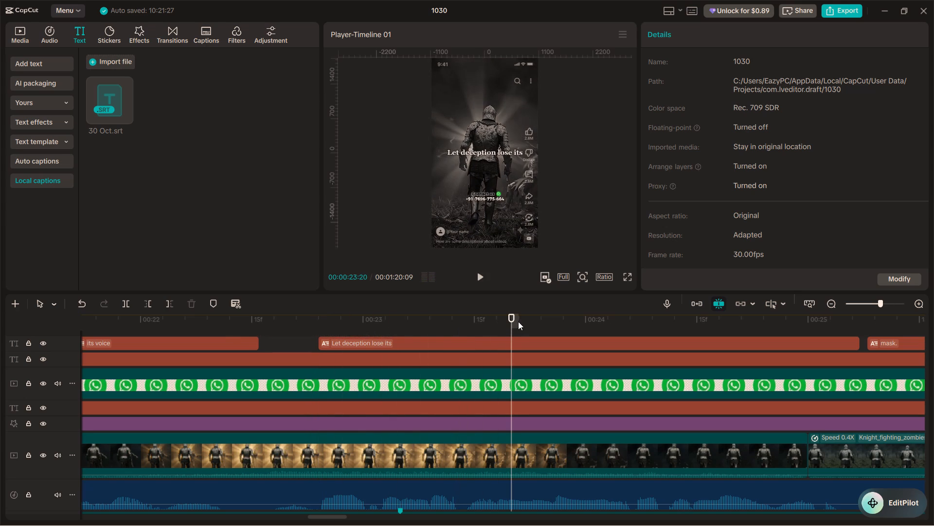
{"action": "key", "text": "space"}
{"action": "key", "text": "space"}
{"action": "key", "text": "space"}
{"action": "key", "text": "space"}
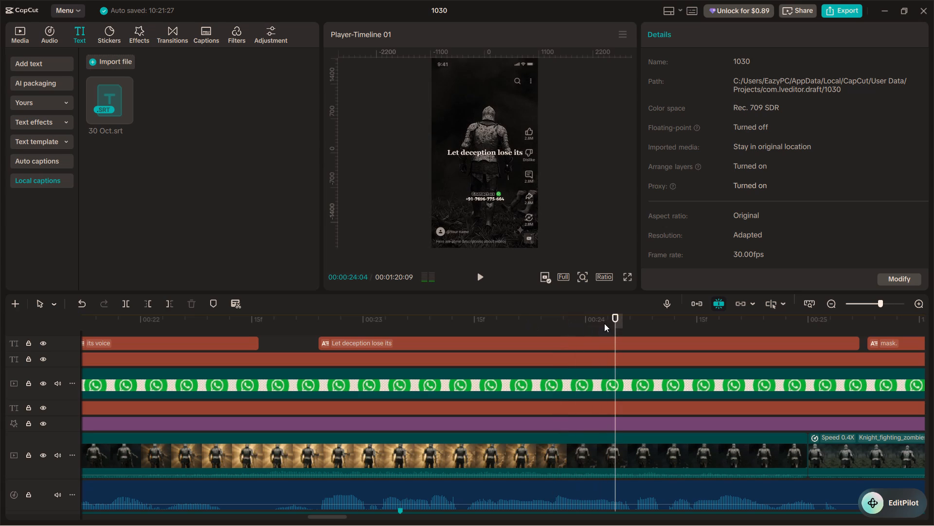
{"action": "left_click_drag", "start_coordinate": [619, 322], "coordinate": [625, 321]}
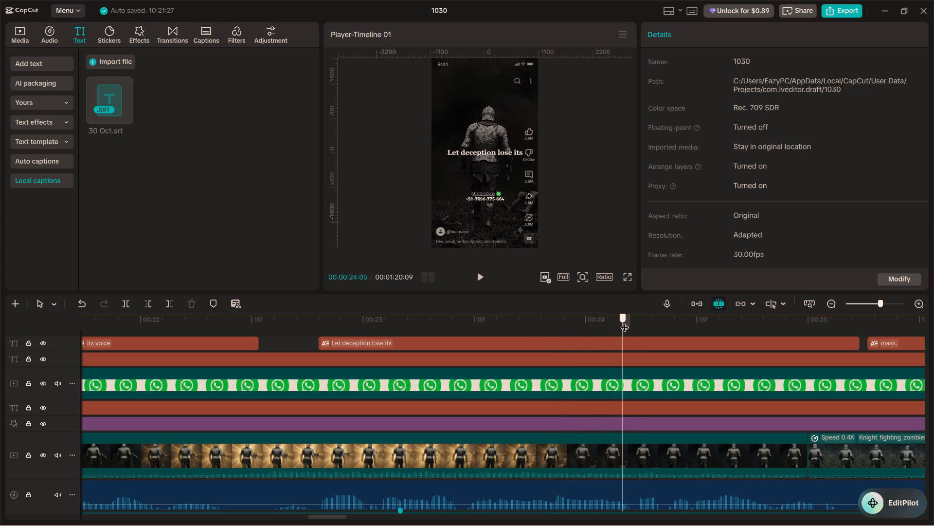
{"action": "left_click_drag", "start_coordinate": [625, 321], "coordinate": [321, 318]}
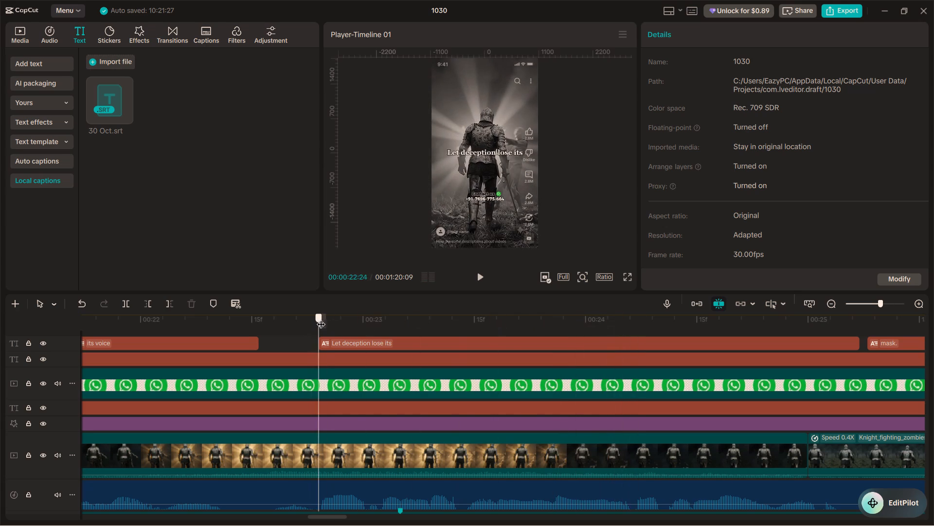
{"action": "left_click_drag", "start_coordinate": [321, 318], "coordinate": [323, 318]}
{"action": "left_click", "coordinate": [323, 318]}
{"action": "key", "text": "space"}
{"action": "key", "text": "space"}
Replay the "Let deception lose its" caption from its start to about 00:00:24:18 to locate a split point.
{"action": "scroll", "coordinate": [321, 318], "scroll_direction": "down", "scroll_amount": 1}
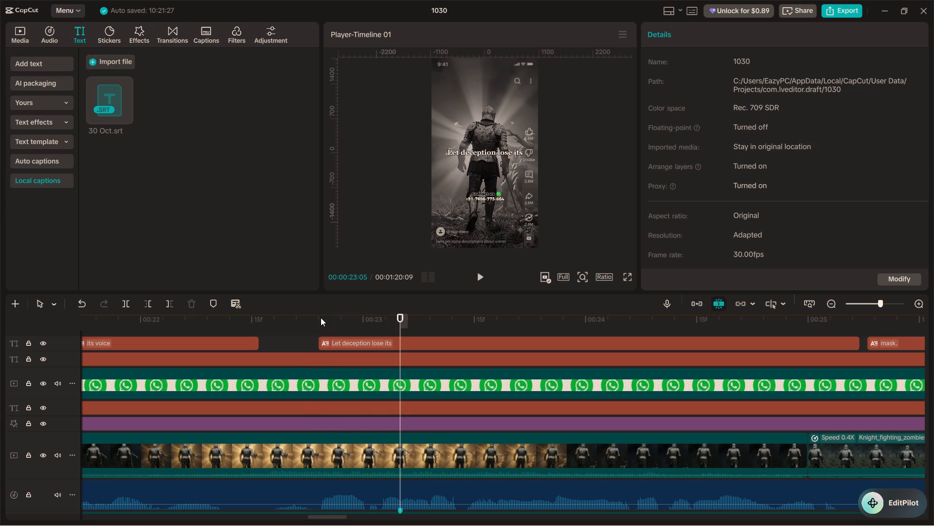
{"action": "scroll", "coordinate": [321, 318], "scroll_direction": "down", "scroll_amount": 4}
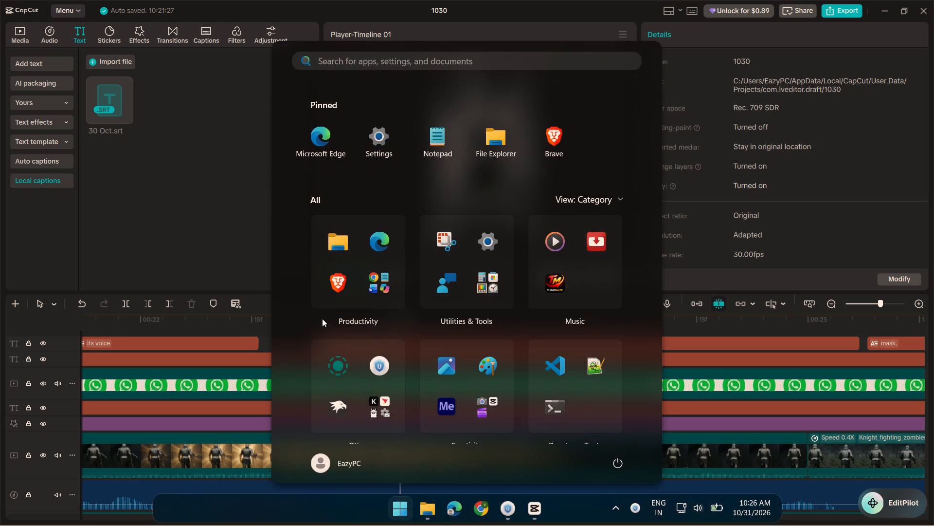
{"action": "scroll", "coordinate": [322, 319], "scroll_direction": "down", "scroll_amount": 5, "text": "ctrl"}
{"action": "scroll", "coordinate": [343, 387], "scroll_direction": "down", "scroll_amount": 13, "text": "ctrl"}
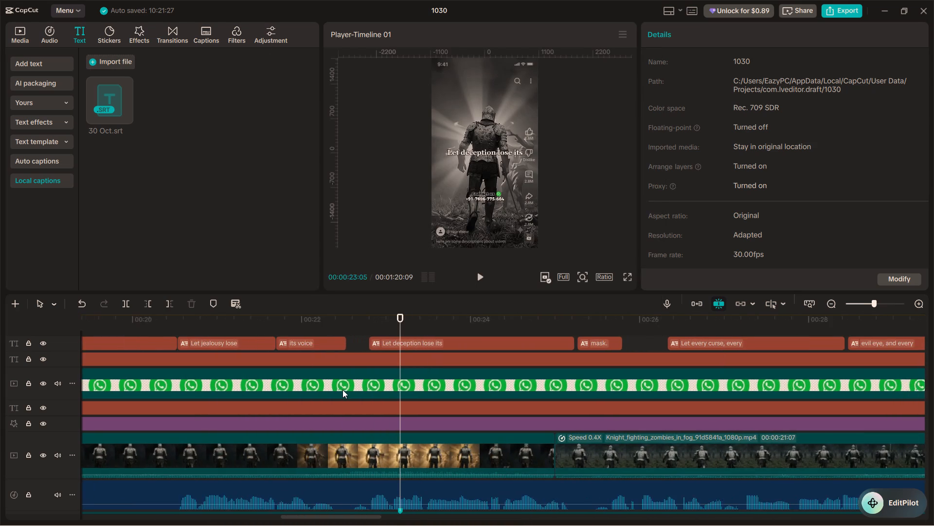
{"action": "scroll", "coordinate": [342, 390], "scroll_direction": "down", "scroll_amount": 3, "text": "ctrl"}
{"action": "left_click", "coordinate": [368, 325]}
{"action": "key", "text": "space"}
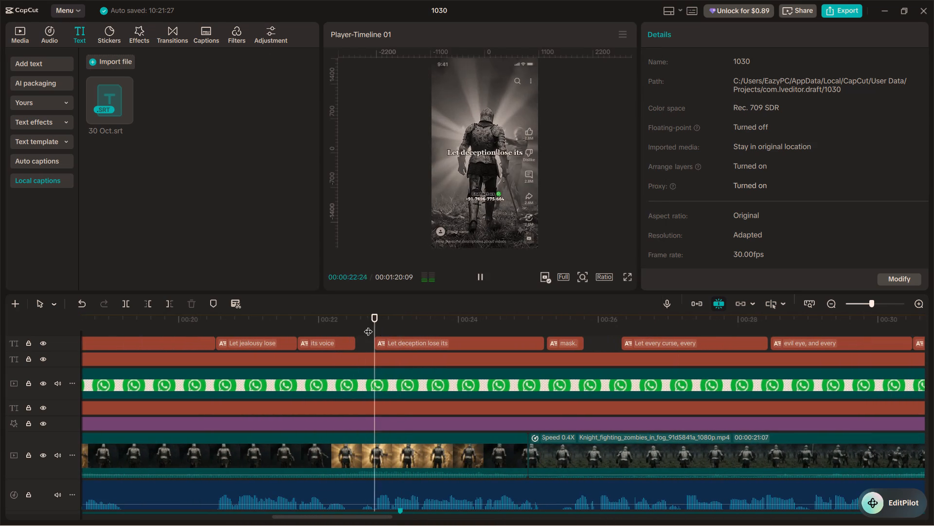
{"action": "key", "text": "space"}
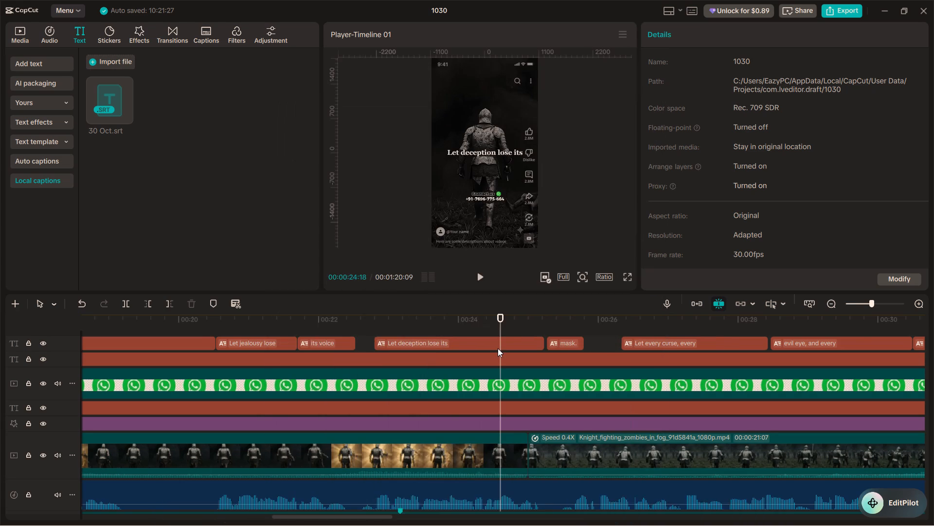
Find where "lose its" begins in the voiceover and split the "Let deception lose its" caption at 00:00:24:07.
{"action": "scroll", "coordinate": [498, 348], "scroll_direction": "up", "scroll_amount": 10, "text": "ctrl"}
{"action": "left_click_drag", "start_coordinate": [502, 319], "coordinate": [480, 321]}
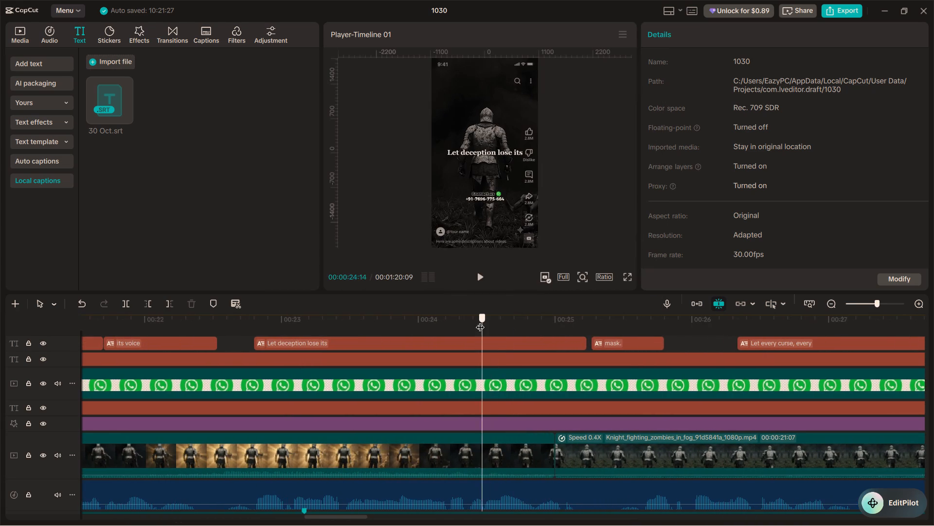
{"action": "left_click_drag", "start_coordinate": [480, 321], "coordinate": [469, 327]}
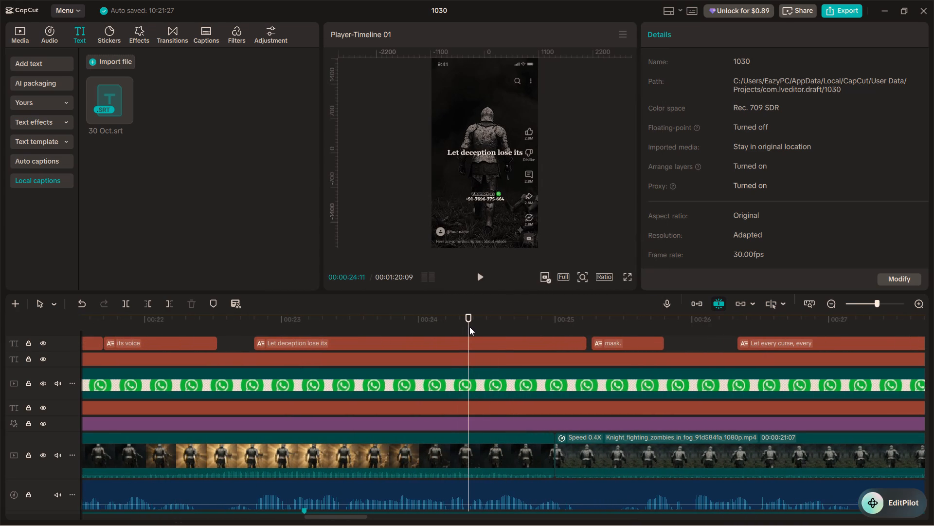
{"action": "key", "text": "space"}
{"action": "key", "text": "space"}
{"action": "left_click", "coordinate": [496, 320]}
{"action": "left_click_drag", "start_coordinate": [492, 319], "coordinate": [448, 327]}
{"action": "key", "text": "space"}
{"action": "key", "text": "space"}
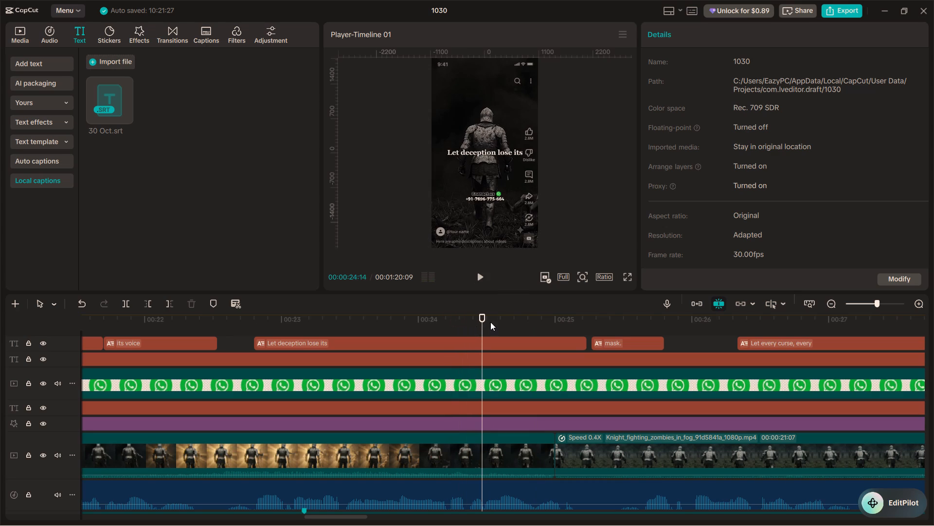
{"action": "left_click_drag", "start_coordinate": [480, 321], "coordinate": [449, 323]}
{"action": "left_click", "coordinate": [460, 346]}
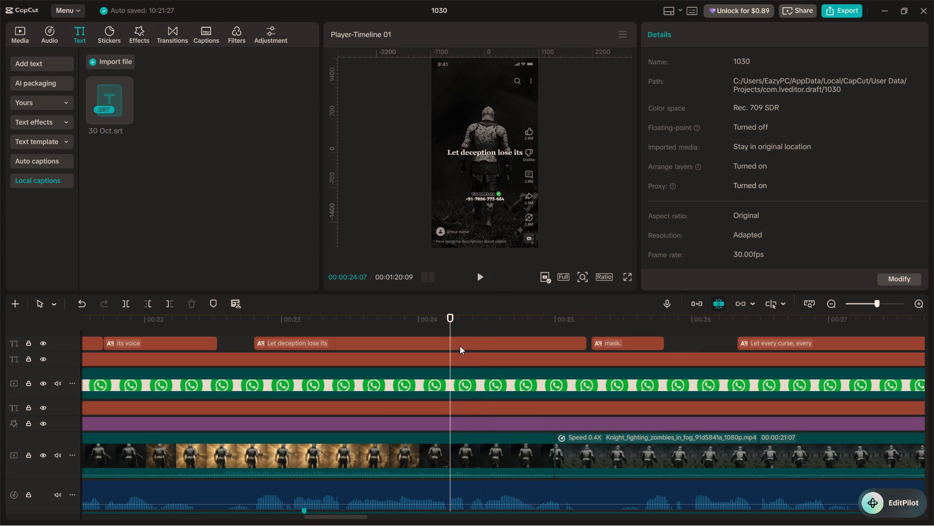
{"action": "key", "text": "ctrl+b"}
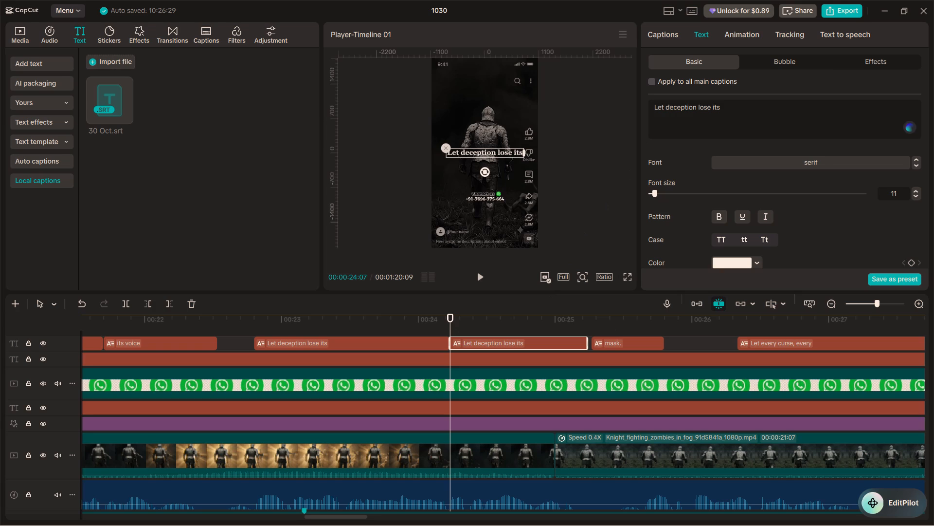
Cut the text of the second "Let deception lose its" caption down to "lose its", without a leading space.
{"action": "left_click_drag", "start_coordinate": [695, 107], "coordinate": [640, 106]}
{"action": "key", "text": "BackSpace"}
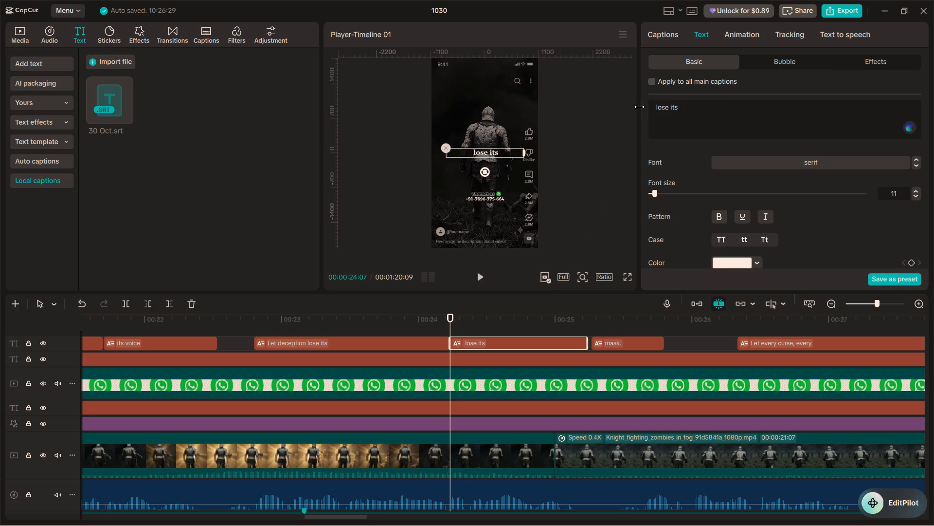
{"action": "left_click", "coordinate": [685, 105]}
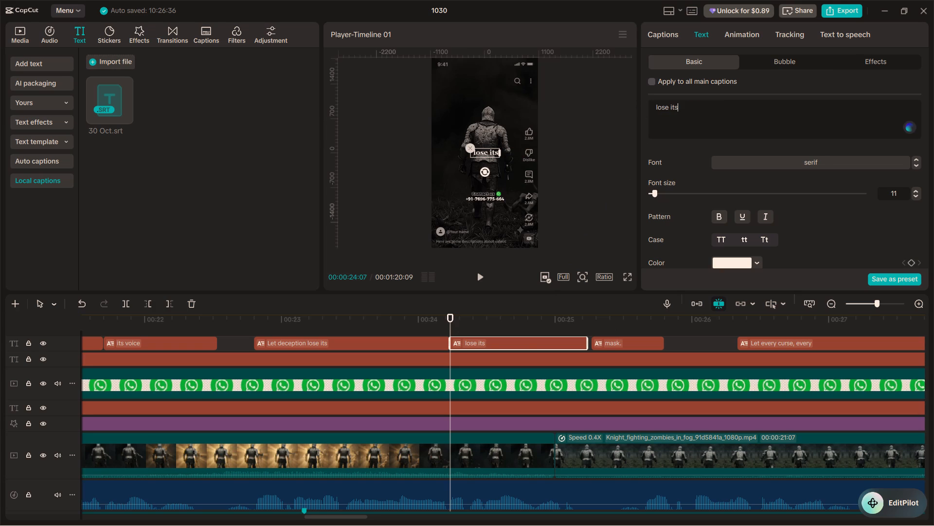
{"action": "key", "text": "Left"}
{"action": "key", "text": "Left"}
{"action": "key", "text": "Left"}
{"action": "key", "text": "Left"}
{"action": "key", "text": "Left"}
{"action": "key", "text": "Left"}
{"action": "key", "text": "Left"}
{"action": "key", "text": "Left"}
{"action": "key", "text": "BackSpace"}
Add "mask" to the end of the "lose its" caption text so it reads "lose its mask".
{"action": "key", "text": "Right"}
{"action": "key", "text": "Right"}
{"action": "key", "text": "Right"}
{"action": "key", "text": "Right"}
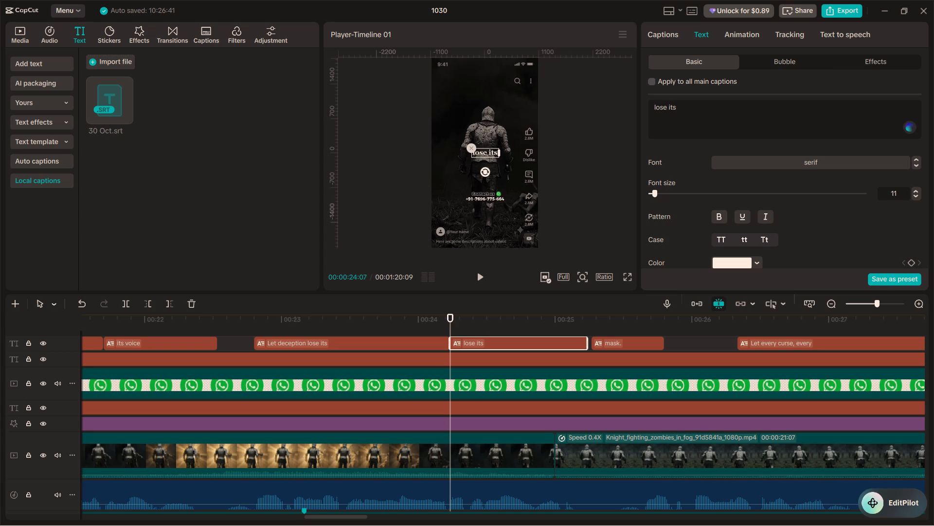
{"action": "key", "text": "Right"}
{"action": "key", "text": "Right"}
{"action": "key", "text": "Right"}
{"action": "key", "text": "Right"}
{"action": "key", "text": "space"}
{"action": "type", "text": "mask"}
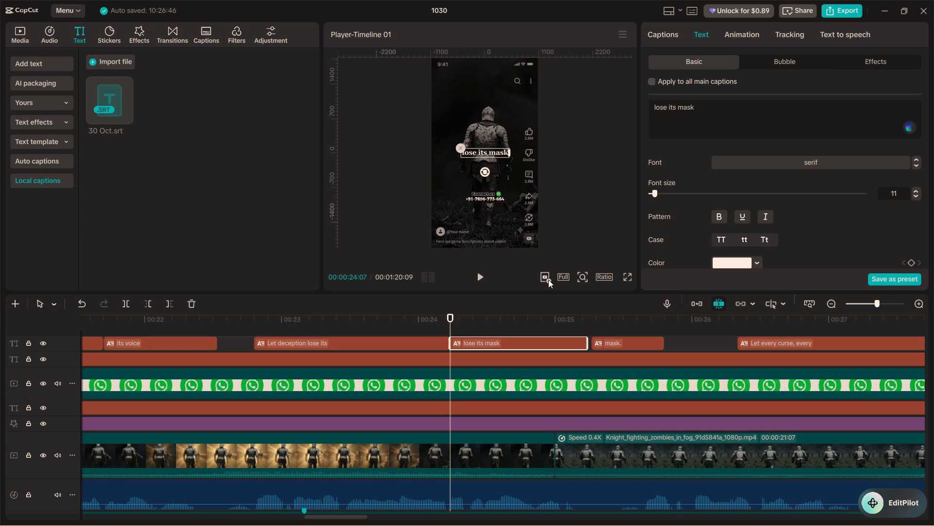
Play the voiceover across "lose its mask" and delete the separate "mask." caption that follows it.
{"action": "left_click", "coordinate": [441, 319]}
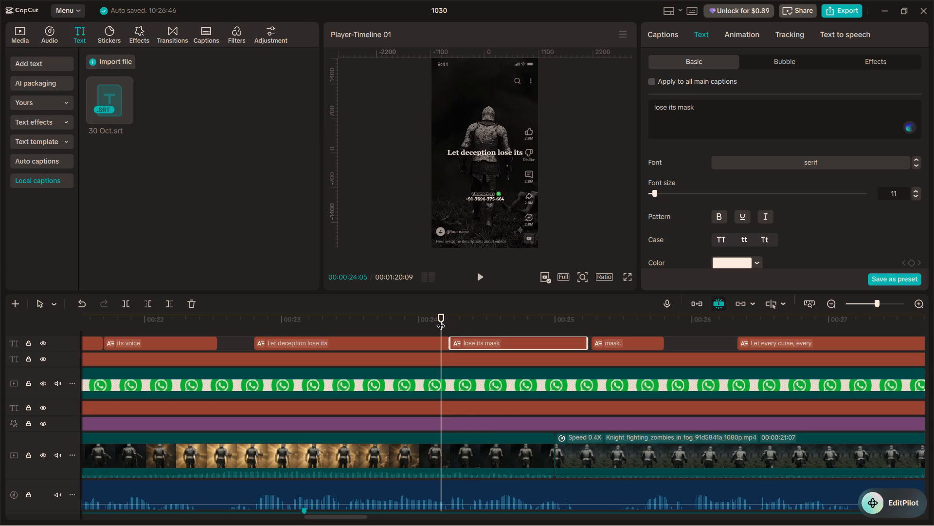
{"action": "key", "text": "space"}
{"action": "key", "text": "space"}
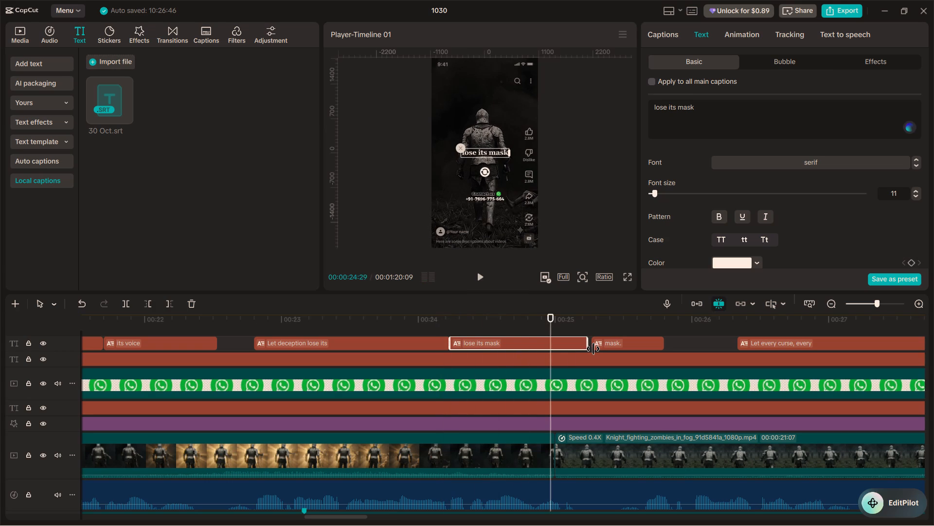
{"action": "key", "text": "space"}
{"action": "key", "text": "space"}
{"action": "left_click", "coordinate": [611, 343]}
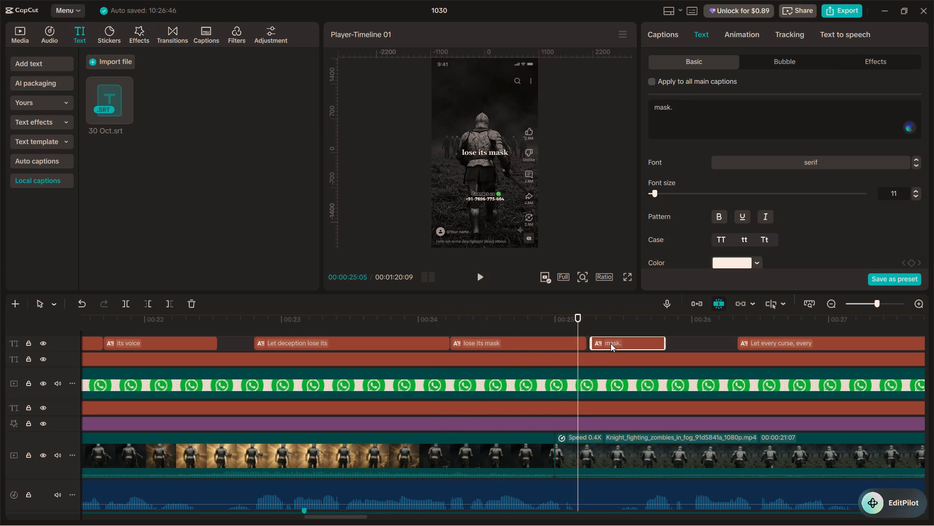
{"action": "key", "text": "BackSpace"}
Find where the phrase ends in the voiceover and extend the end of the "lose its mask" caption to 00:00:25:19.
{"action": "left_click", "coordinate": [519, 322]}
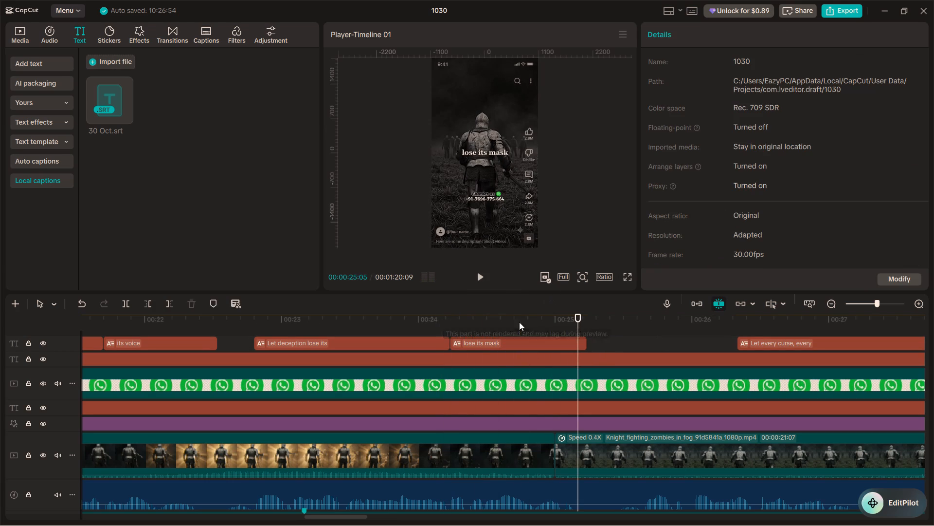
{"action": "key", "text": "space"}
{"action": "key", "text": "space"}
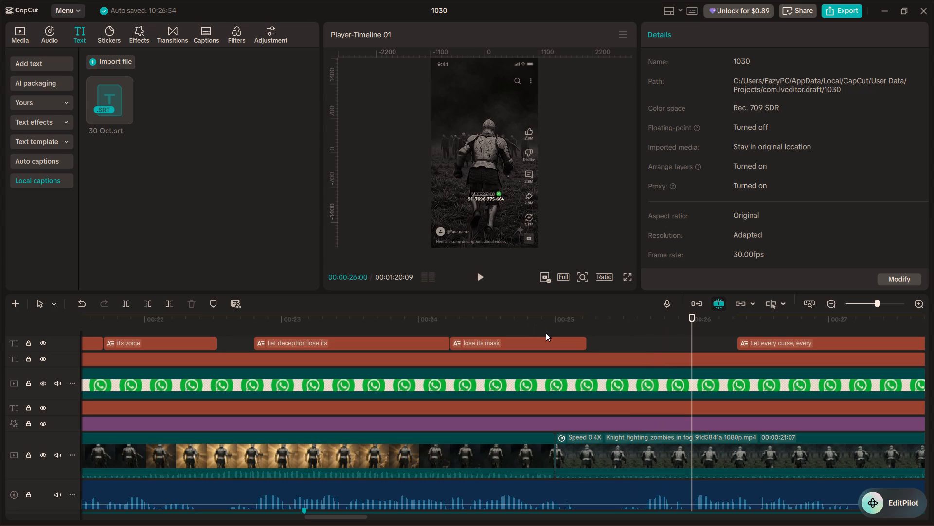
{"action": "scroll", "coordinate": [545, 334], "scroll_direction": "down", "scroll_amount": 2, "text": "alt"}
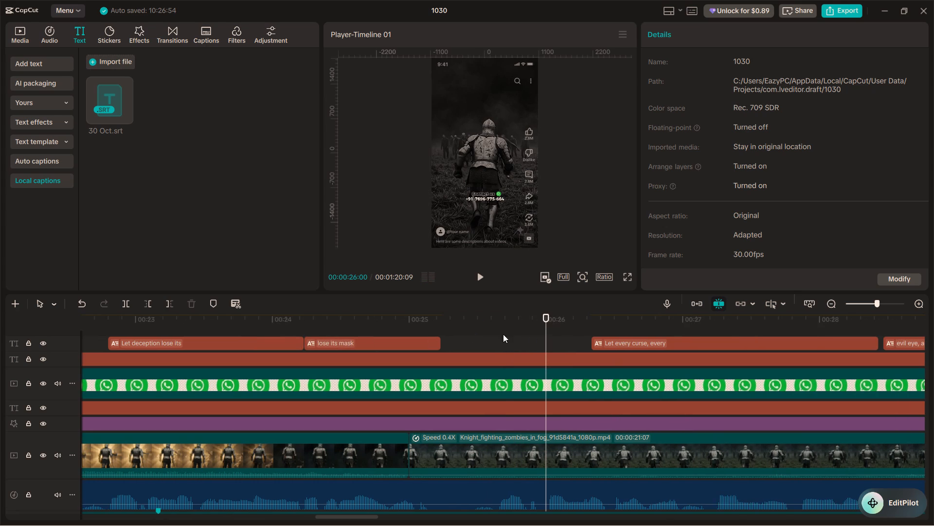
{"action": "left_click", "coordinate": [503, 334]}
{"action": "left_click_drag", "start_coordinate": [503, 332], "coordinate": [491, 332]}
{"action": "key", "text": "space"}
{"action": "key", "text": "space"}
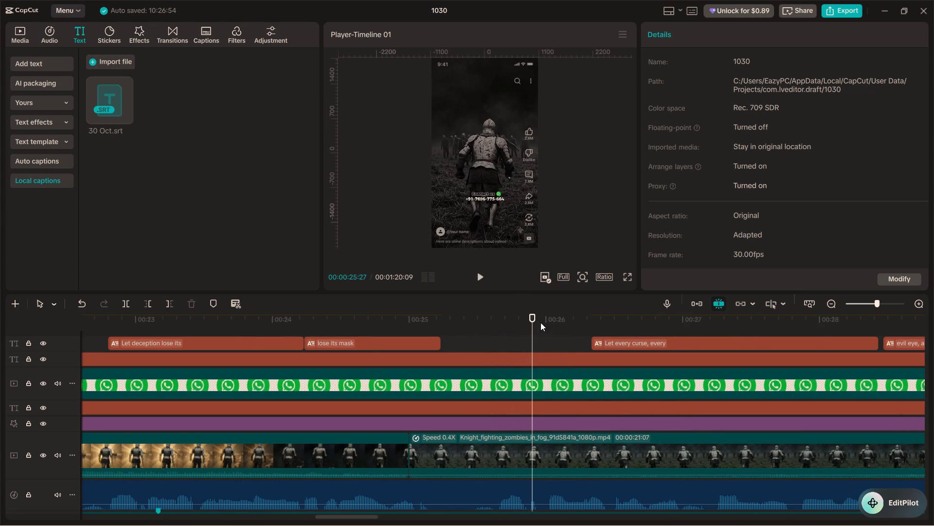
{"action": "left_click_drag", "start_coordinate": [528, 321], "coordinate": [497, 324]}
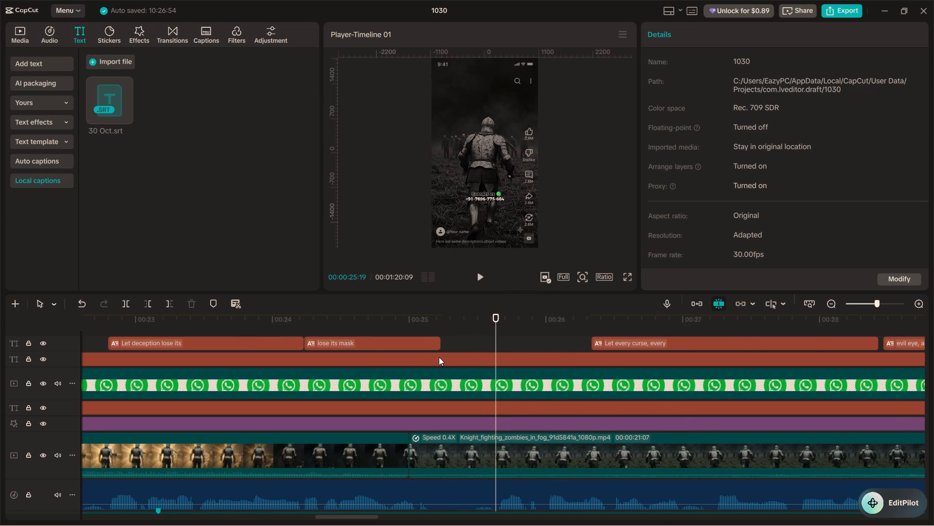
{"action": "left_click", "coordinate": [436, 346]}
{"action": "left_click_drag", "start_coordinate": [442, 344], "coordinate": [480, 344]}
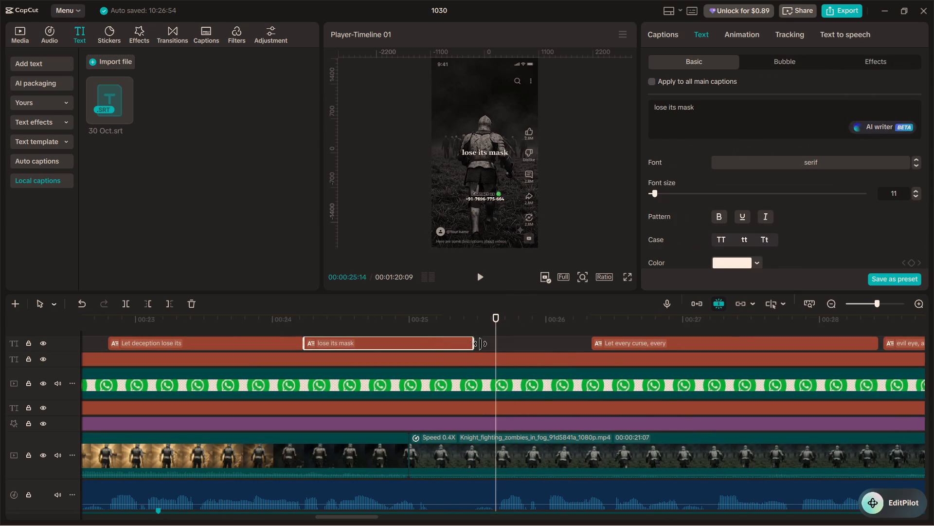
{"action": "left_click_drag", "start_coordinate": [480, 344], "coordinate": [497, 345]}
{"action": "left_click", "coordinate": [497, 345]}
{"action": "left_click_drag", "start_coordinate": [501, 344], "coordinate": [496, 344]}
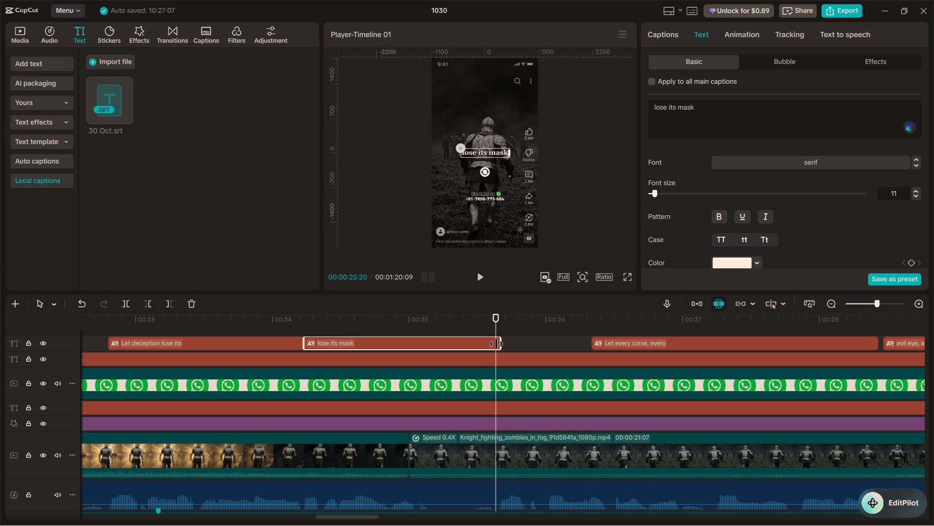
{"action": "left_click_drag", "start_coordinate": [496, 344], "coordinate": [492, 344]}
Extend the end of the "its voice" caption to meet the start of "Let deception lose its", closing the gap.
{"action": "scroll", "coordinate": [449, 345], "scroll_direction": "down", "scroll_amount": 7, "text": "ctrl"}
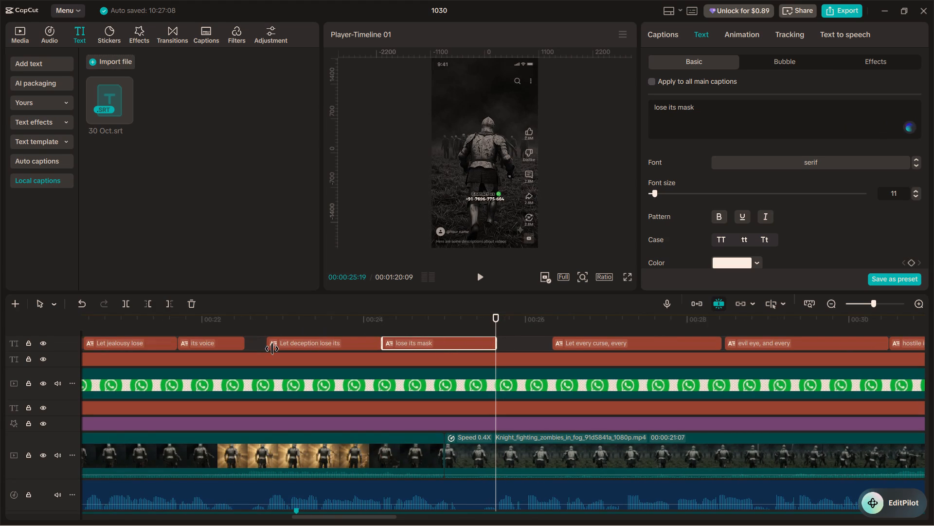
{"action": "left_click", "coordinate": [272, 349]}
{"action": "left_click", "coordinate": [258, 322]}
{"action": "left_click_drag", "start_coordinate": [258, 322], "coordinate": [253, 322]}
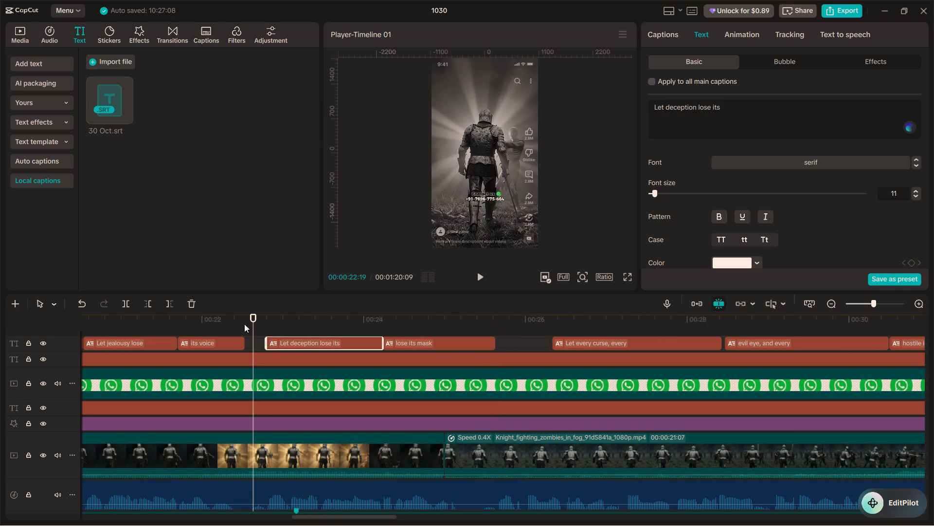
{"action": "left_click", "coordinate": [236, 340]}
{"action": "left_click_drag", "start_coordinate": [243, 341], "coordinate": [263, 341]}
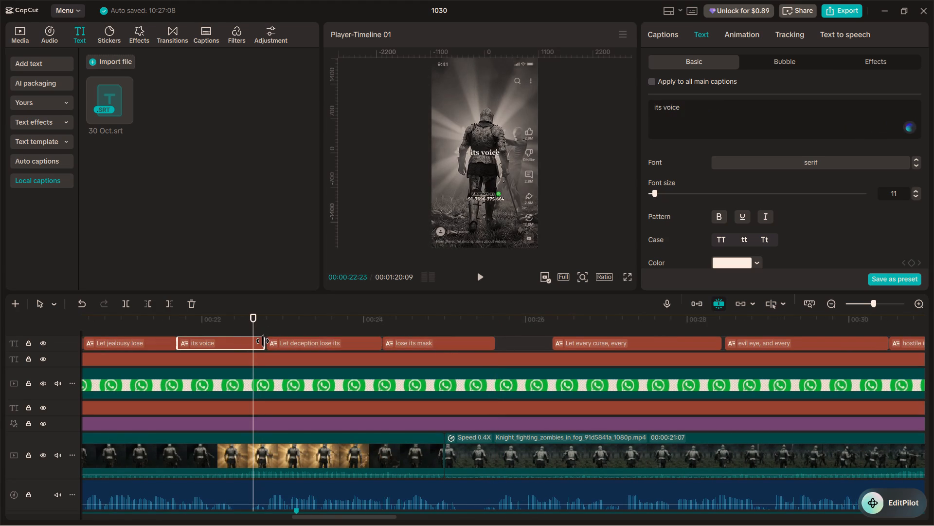
{"action": "left_click_drag", "start_coordinate": [263, 341], "coordinate": [275, 342]}
Play through the retimed captions and extend the start of "Let every curse, every" back to 00:00:25:19, against "lose its mask".
{"action": "left_click", "coordinate": [307, 317]}
{"action": "key", "text": "space"}
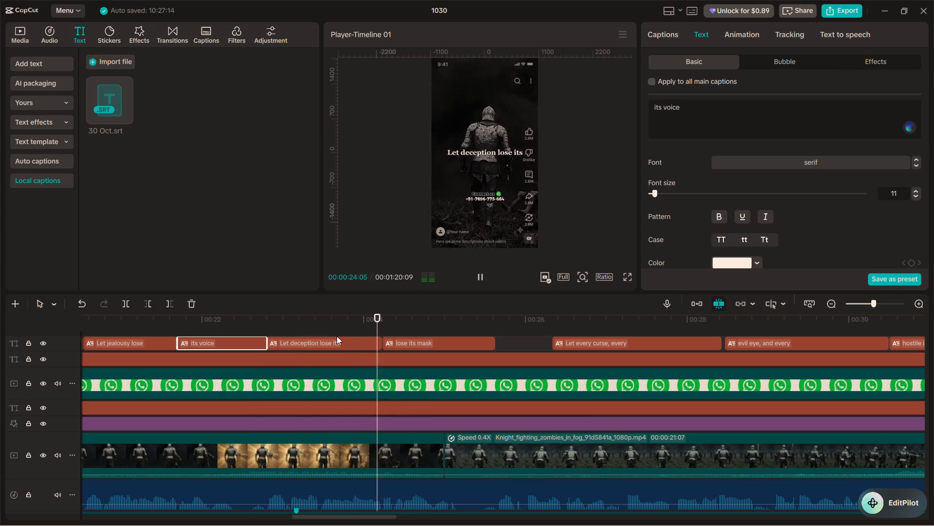
{"action": "key", "text": "space"}
{"action": "scroll", "coordinate": [342, 340], "scroll_direction": "down", "scroll_amount": 2, "text": "alt"}
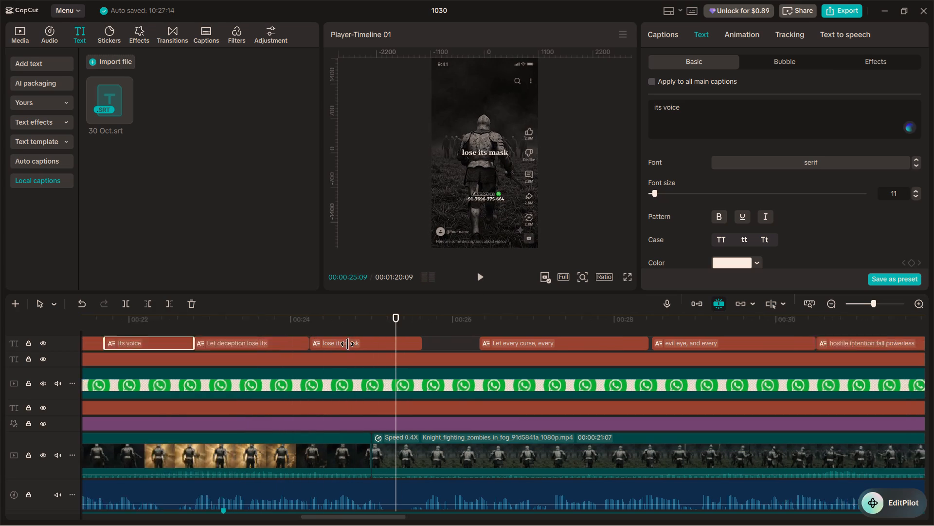
{"action": "scroll", "coordinate": [347, 344], "scroll_direction": "down", "scroll_amount": 3, "text": "alt"}
{"action": "scroll", "coordinate": [227, 348], "scroll_direction": "up", "scroll_amount": 2, "text": "alt"}
{"action": "left_click", "coordinate": [267, 327]}
{"action": "key", "text": "space"}
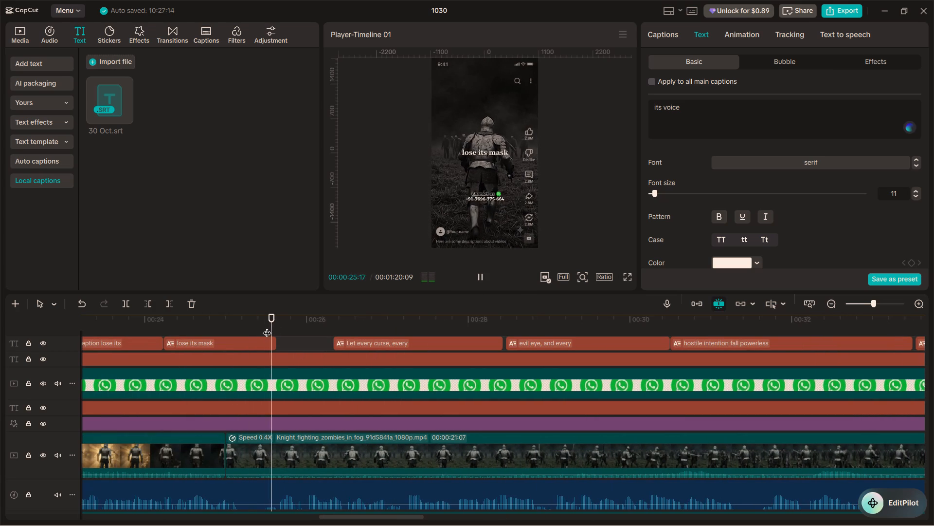
{"action": "key", "text": "space"}
{"action": "left_click", "coordinate": [274, 318]}
{"action": "left_click", "coordinate": [274, 318]}
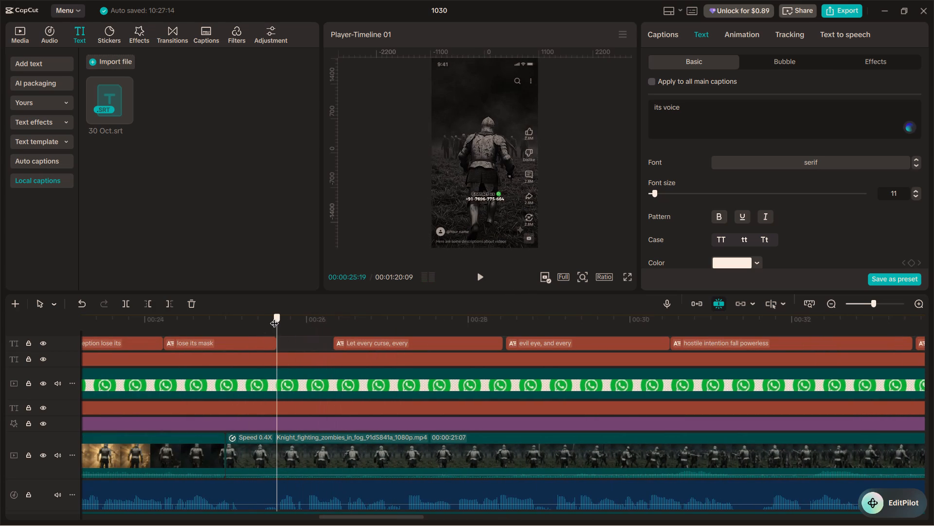
{"action": "left_click", "coordinate": [357, 342]}
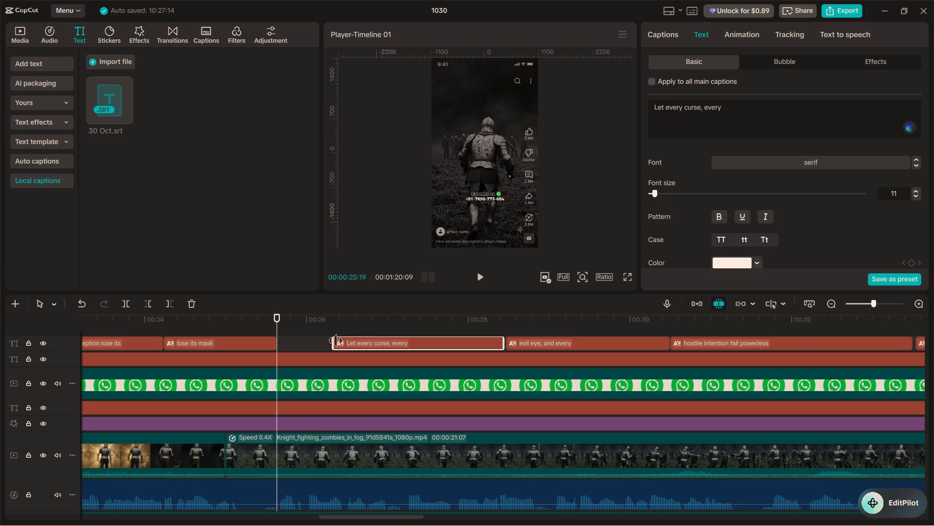
{"action": "left_click_drag", "start_coordinate": [333, 340], "coordinate": [272, 337]}
Find where the second "every" begins in the voiceover and split the "Let every curse, every" caption at 00:00:27:07.
{"action": "left_click", "coordinate": [260, 327]}
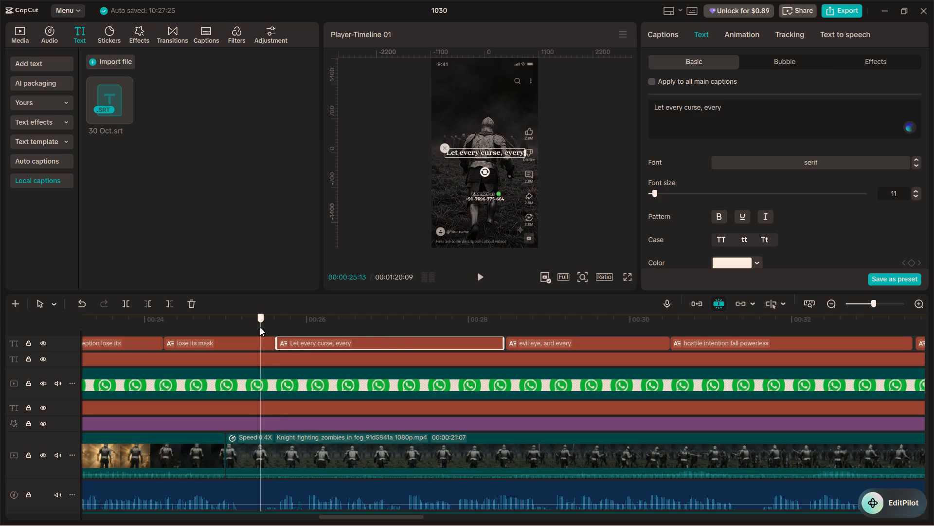
{"action": "key", "text": "space"}
{"action": "key", "text": "space"}
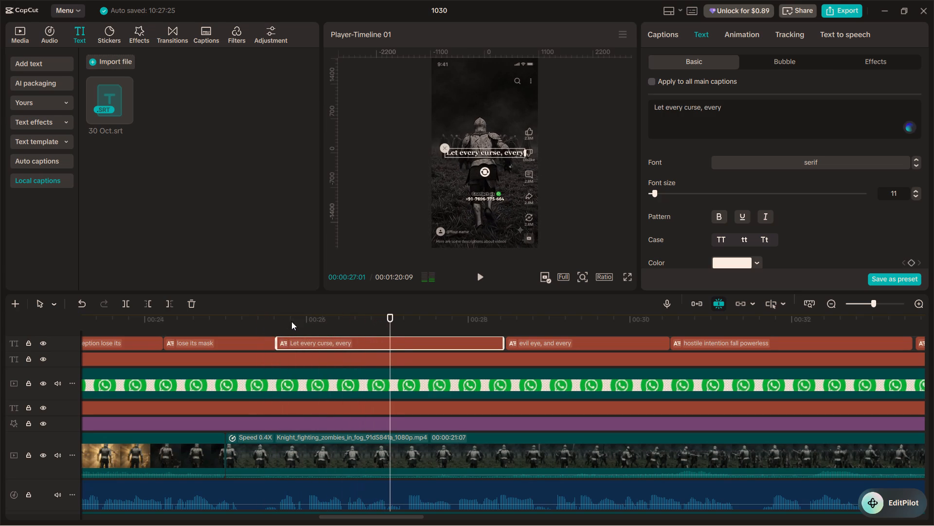
{"action": "key", "text": "space"}
{"action": "key", "text": "space"}
{"action": "left_click_drag", "start_coordinate": [401, 329], "coordinate": [403, 328]}
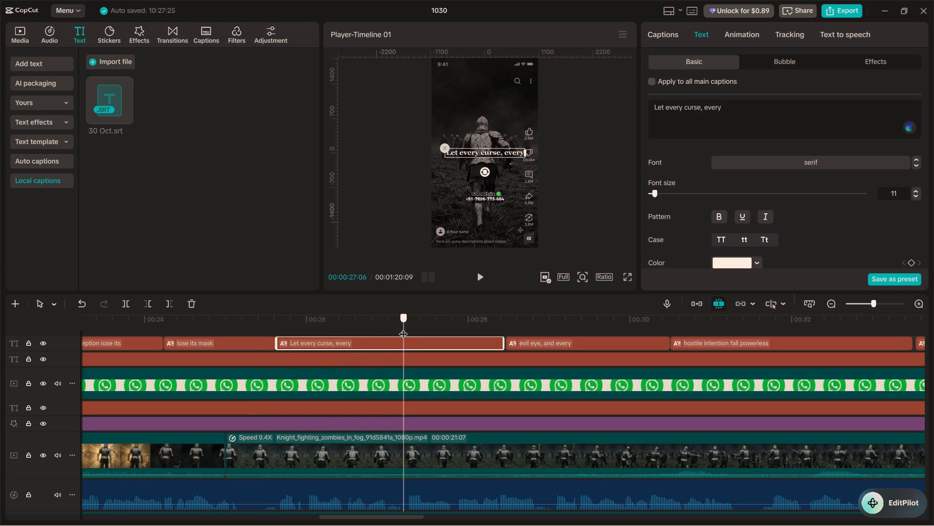
{"action": "left_click_drag", "start_coordinate": [403, 328], "coordinate": [406, 330]}
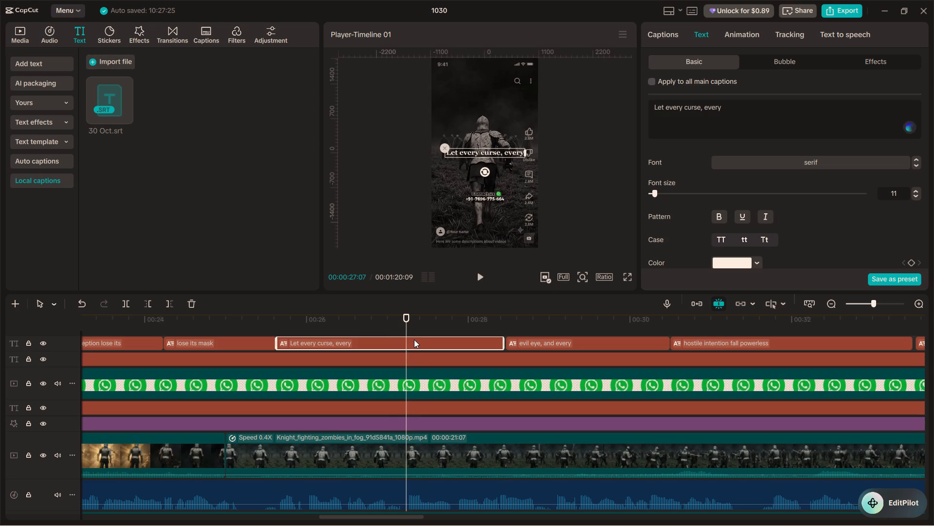
{"action": "key", "text": "ctrl+b"}
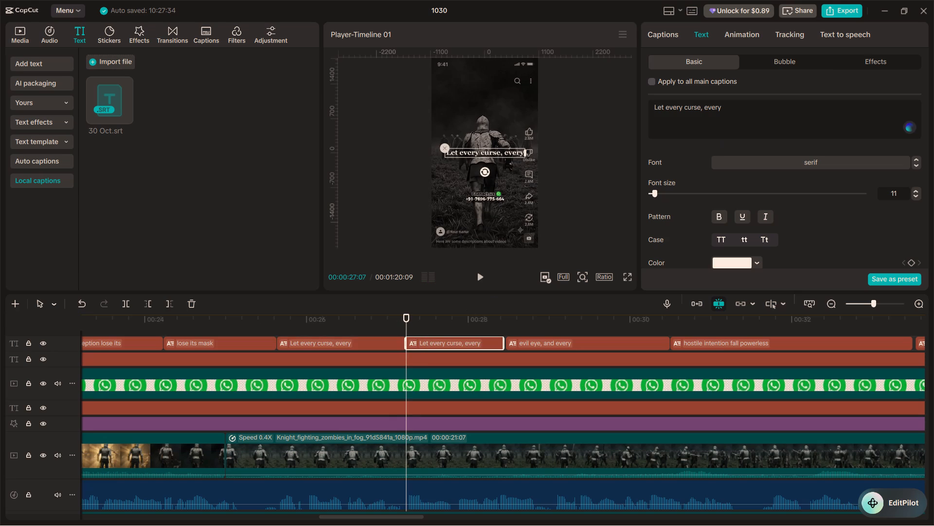
Change the text of the second "Let every curse, every" caption to "every evil eye", checking the wording against the voiceover.
{"action": "left_click_drag", "start_coordinate": [703, 108], "coordinate": [631, 93]}
{"action": "key", "text": "BackSpace"}
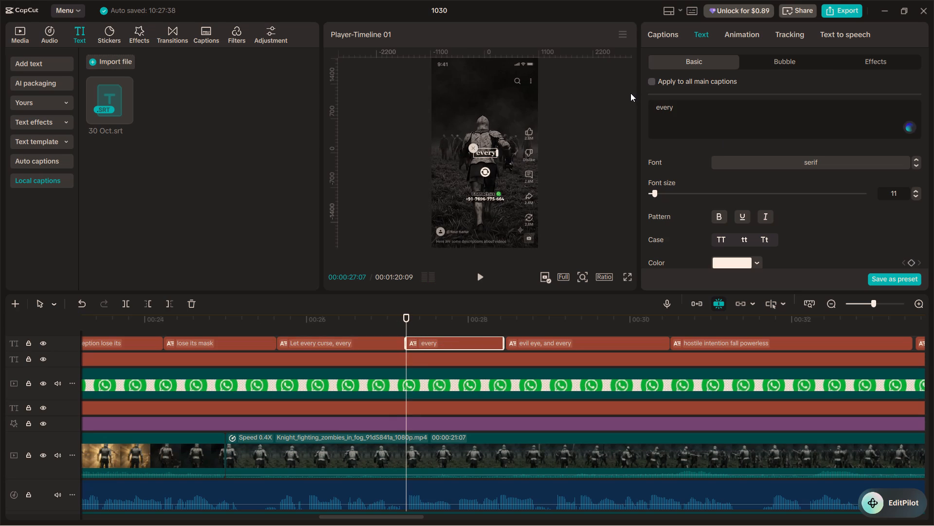
{"action": "key", "text": "Delete"}
{"action": "left_click", "coordinate": [389, 326]}
{"action": "key", "text": "space"}
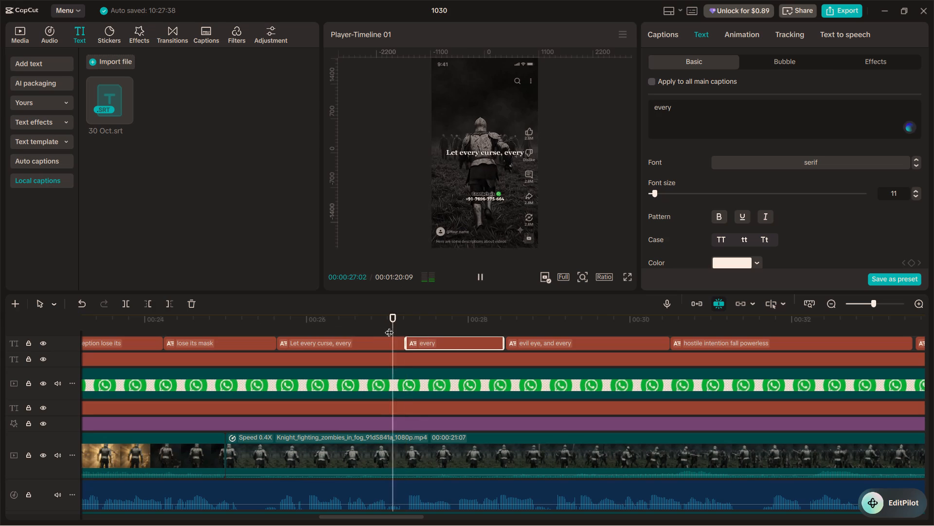
{"action": "key", "text": "space"}
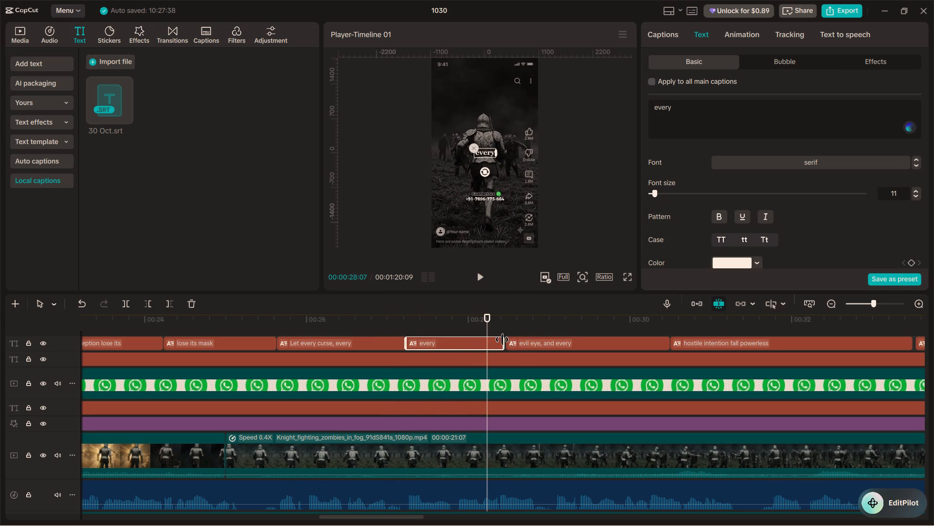
{"action": "left_click", "coordinate": [706, 105]}
{"action": "key", "text": "space"}
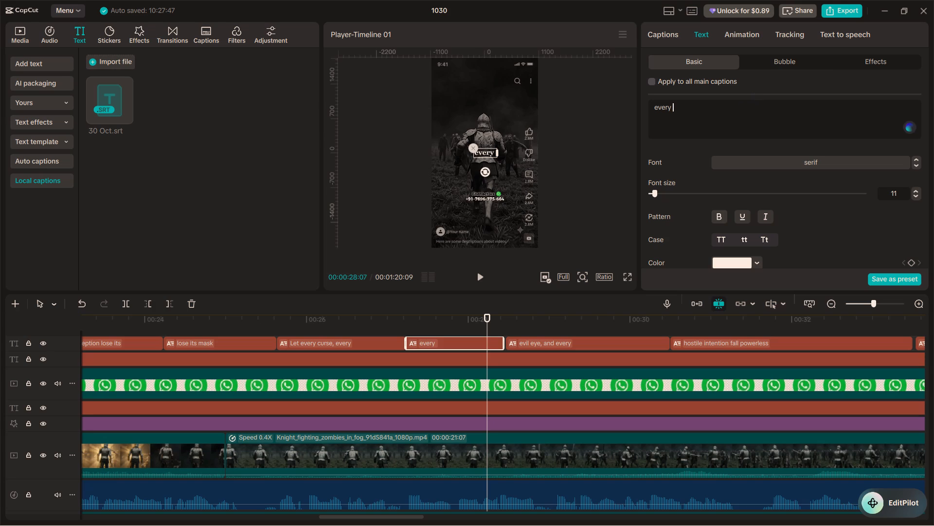
{"action": "type", "text": "evilv"}
{"action": "key", "text": "BackSpace"}
{"action": "key", "text": "space"}
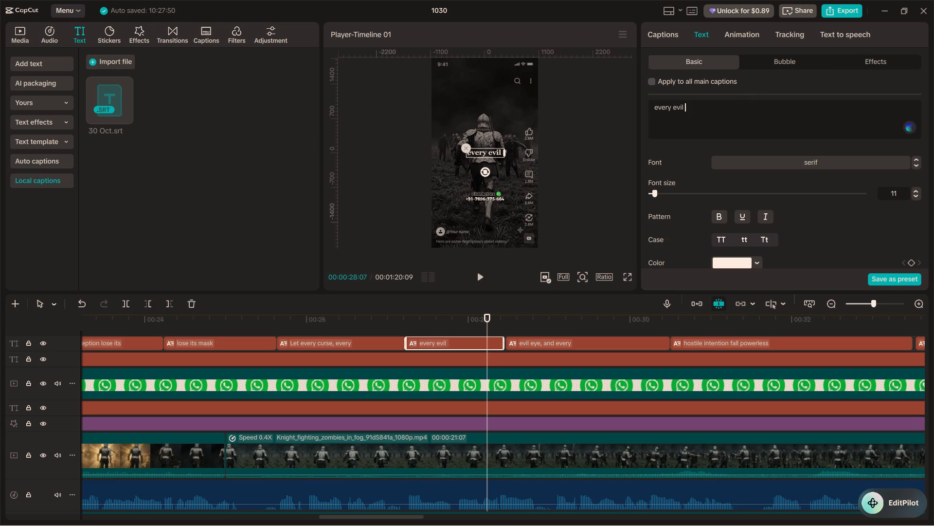
{"action": "type", "text": "eye"}
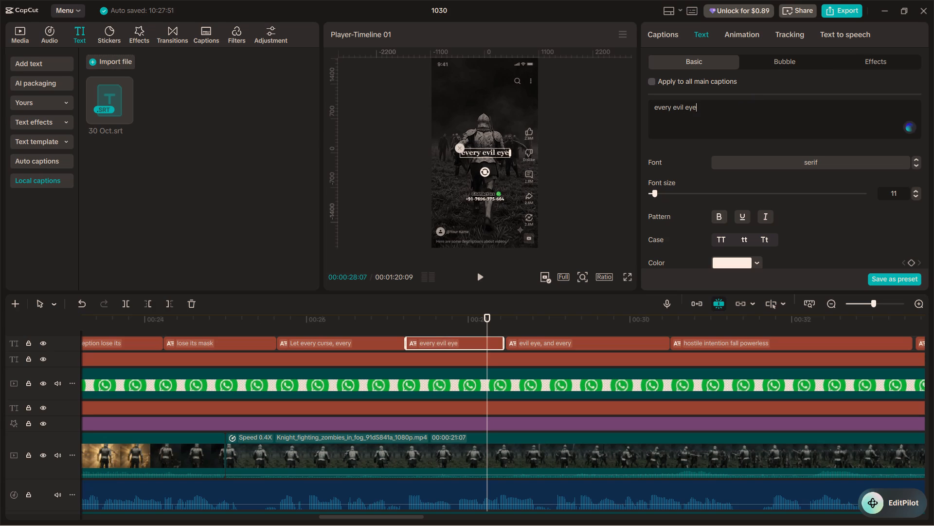
Listen to the voiceover around "evil eye, and every" and shorten that caption's text to "and every".
{"action": "key", "text": "Return"}
{"action": "key", "text": "BackSpace"}
{"action": "left_click", "coordinate": [387, 325]}
{"action": "key", "text": "space"}
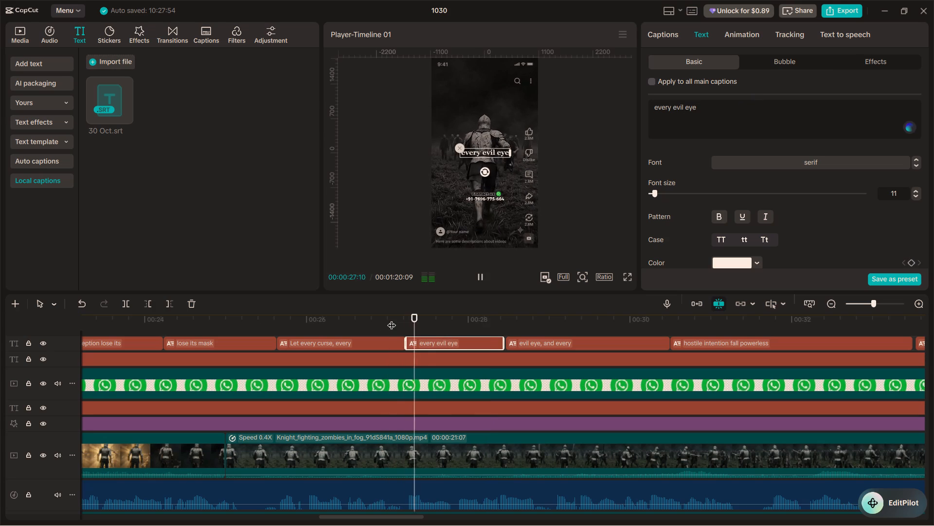
{"action": "key", "text": "space"}
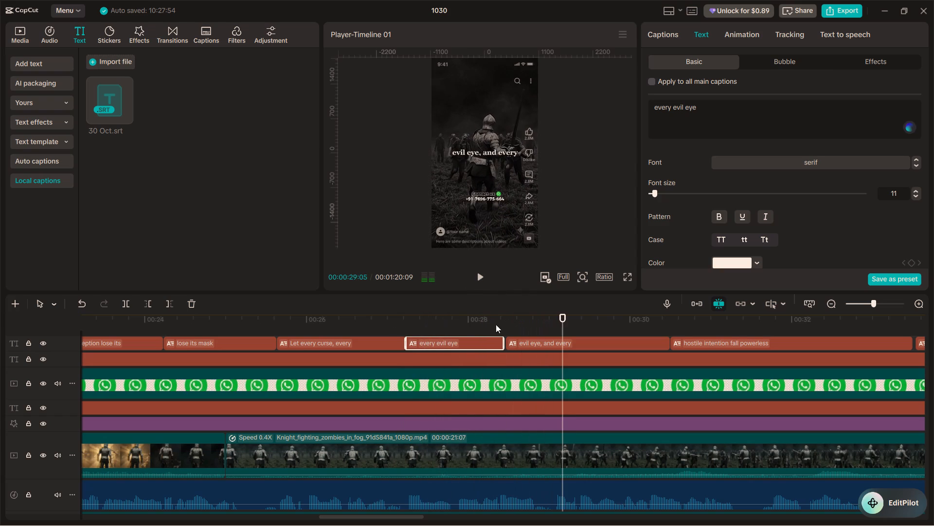
{"action": "left_click", "coordinate": [505, 325]}
{"action": "left_click", "coordinate": [504, 325]}
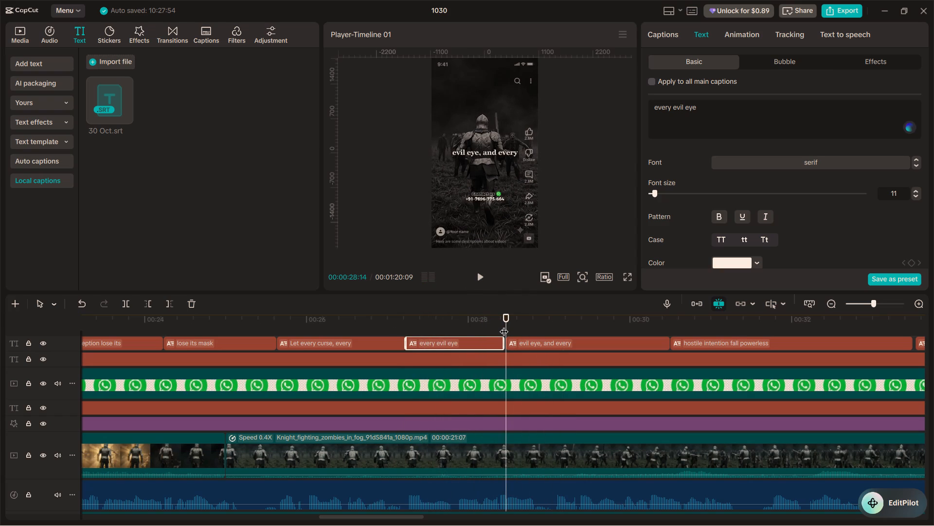
{"action": "key", "text": "space"}
{"action": "key", "text": "space"}
{"action": "key", "text": "space"}
{"action": "key", "text": "space"}
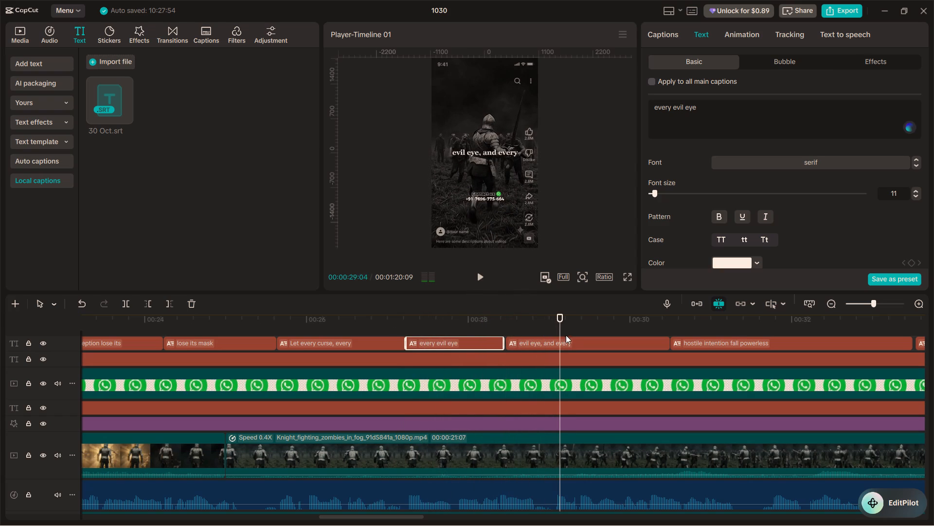
{"action": "left_click", "coordinate": [558, 322]}
{"action": "left_click", "coordinate": [553, 350]}
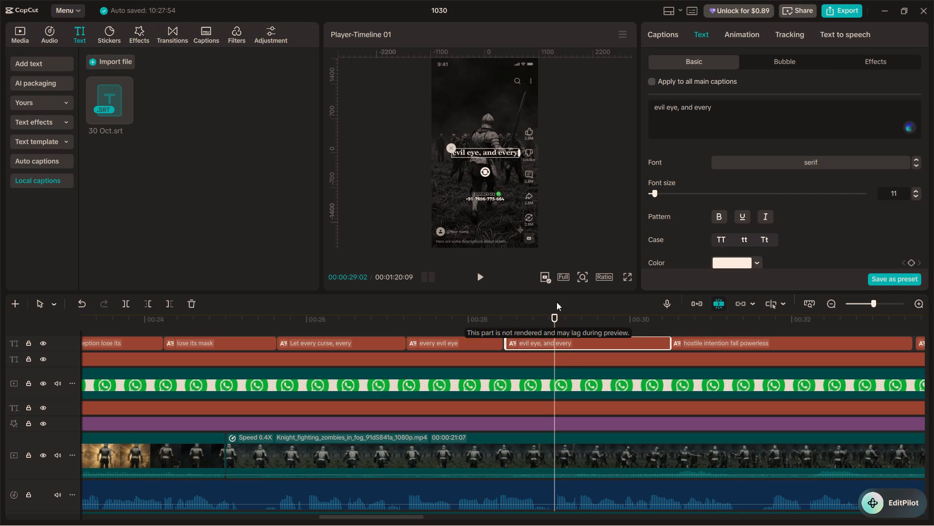
{"action": "left_click_drag", "start_coordinate": [681, 110], "coordinate": [641, 106]}
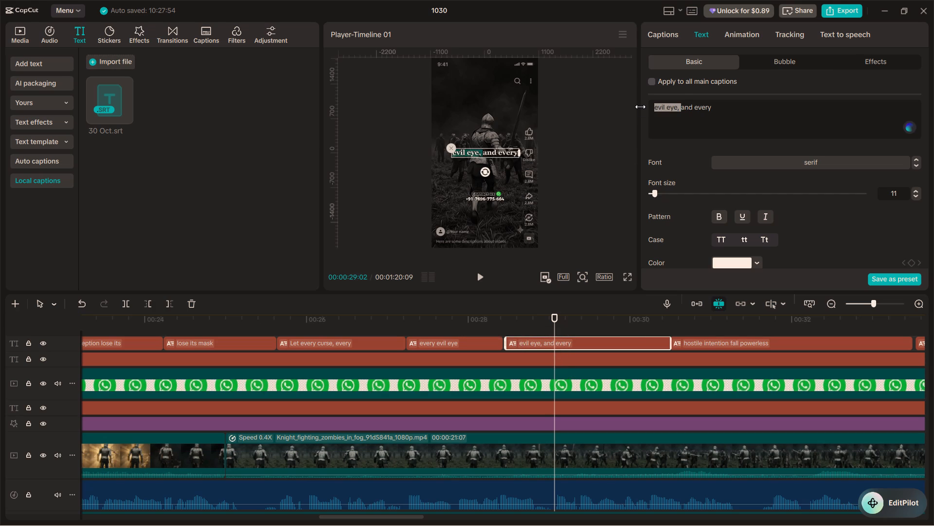
{"action": "key", "text": "BackSpace"}
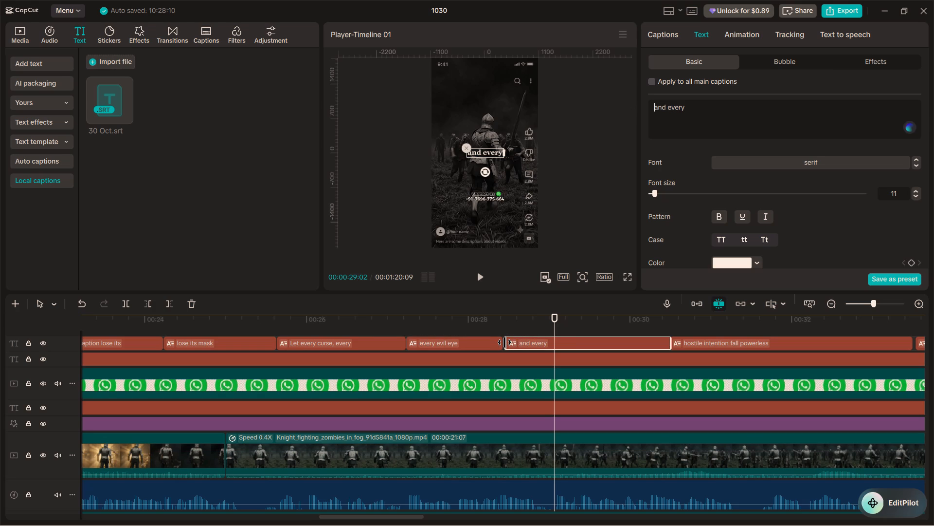
Move the start of "and every" to 00:00:29:02, extend the end of "every evil eye" to meet it, and play them back.
{"action": "left_click_drag", "start_coordinate": [503, 342], "coordinate": [554, 342]}
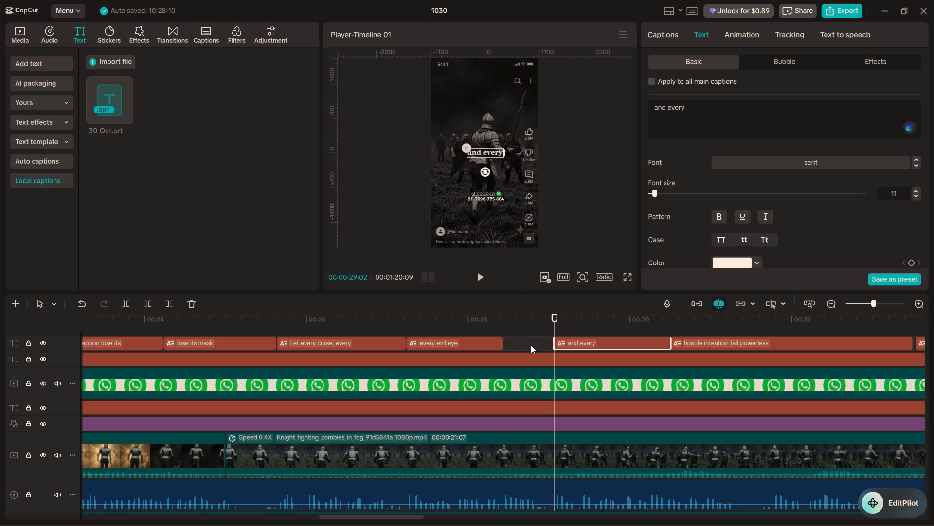
{"action": "left_click", "coordinate": [499, 339]}
{"action": "left_click_drag", "start_coordinate": [503, 343], "coordinate": [563, 334]}
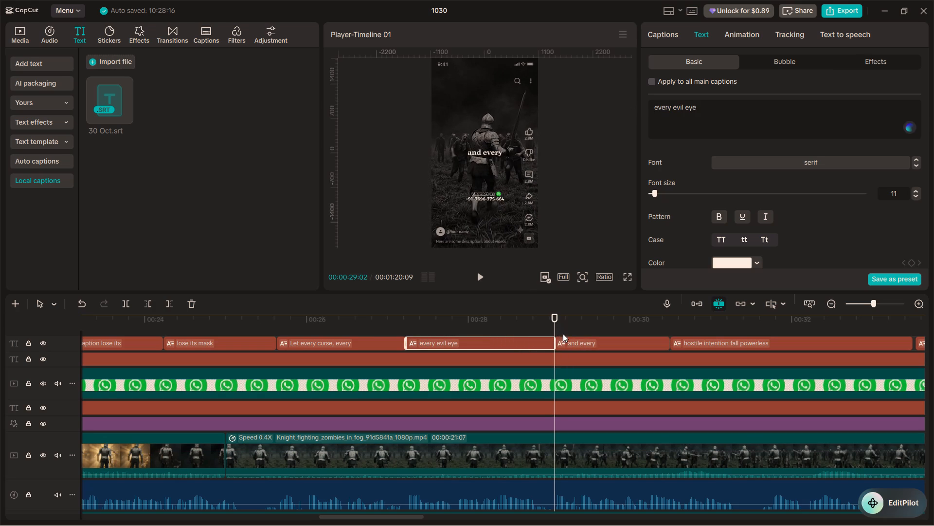
{"action": "left_click", "coordinate": [387, 332]}
{"action": "key", "text": "space"}
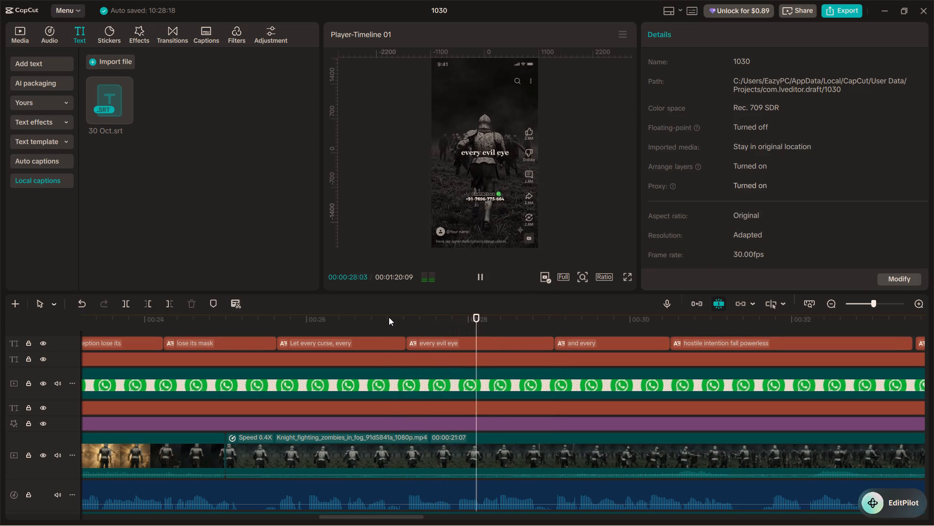
{"action": "key", "text": "space"}
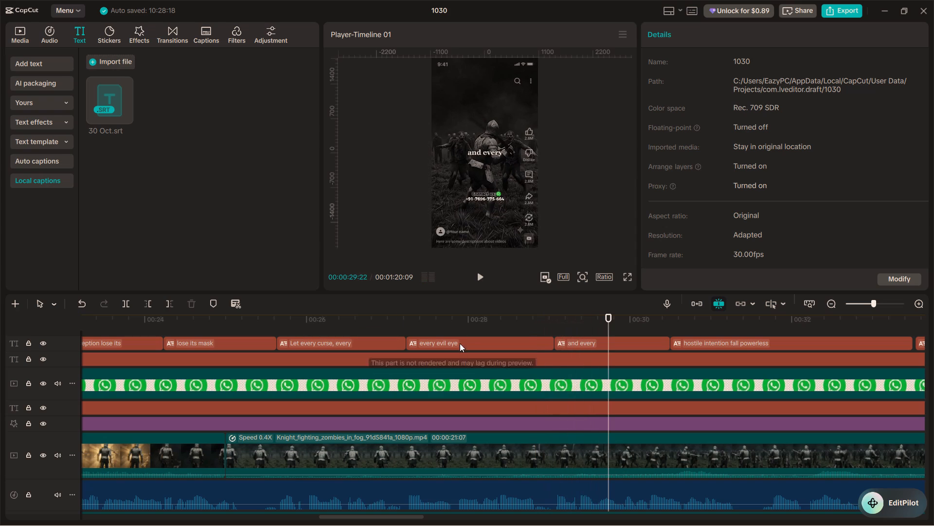
Find where "and every" ends in the voiceover and trim the end of that caption to 00:00:29:25.
{"action": "scroll", "coordinate": [462, 355], "scroll_direction": "down", "scroll_amount": 3, "text": "alt"}
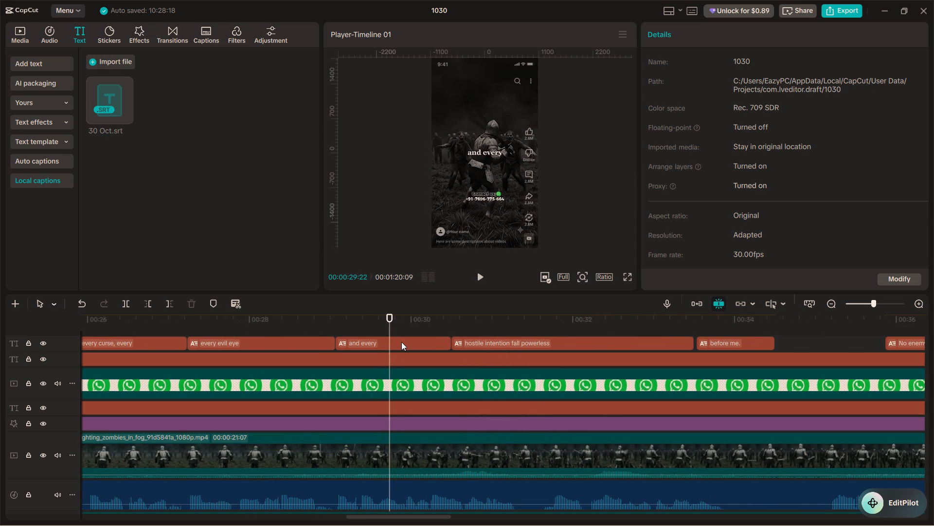
{"action": "key", "text": "space"}
{"action": "key", "text": "space"}
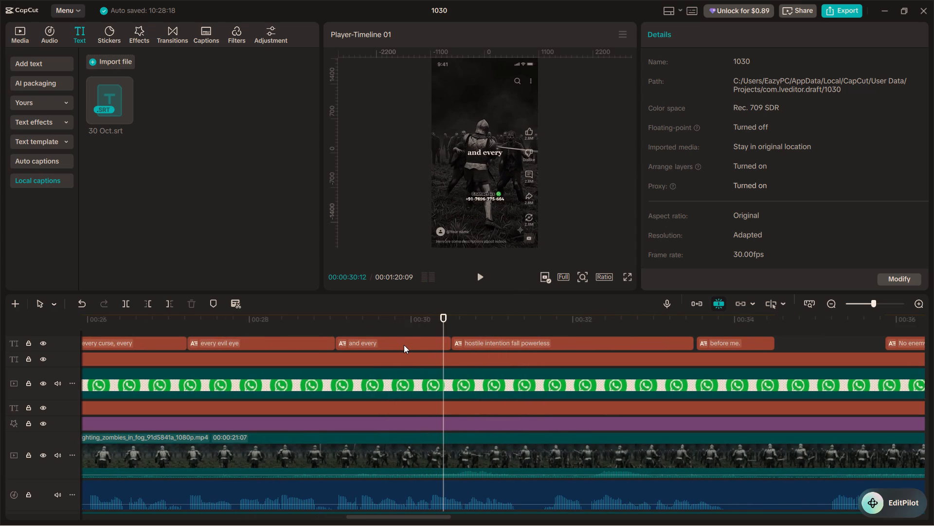
{"action": "left_click", "coordinate": [418, 322]}
{"action": "left_click_drag", "start_coordinate": [415, 320], "coordinate": [413, 320]}
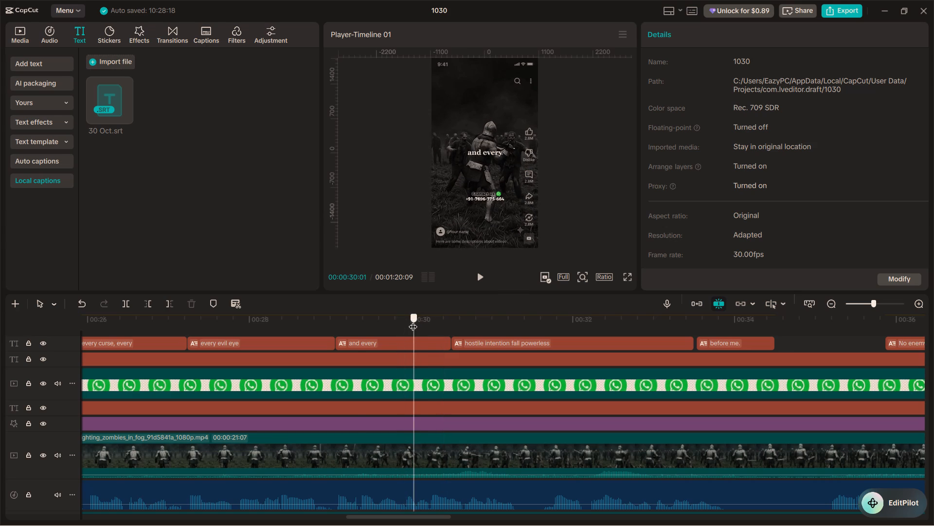
{"action": "left_click_drag", "start_coordinate": [413, 320], "coordinate": [361, 320]}
{"action": "key", "text": "space"}
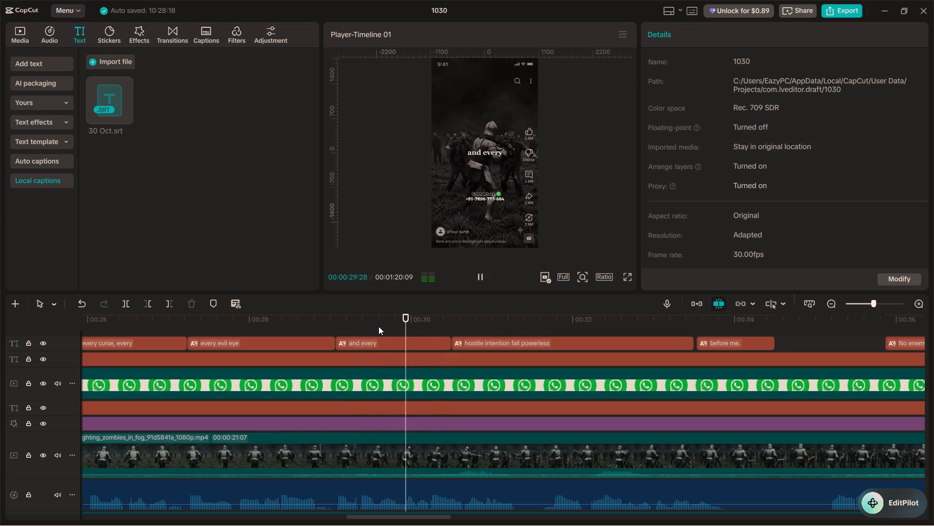
{"action": "key", "text": "space"}
{"action": "left_click_drag", "start_coordinate": [411, 322], "coordinate": [396, 318]}
{"action": "key", "text": "space"}
{"action": "key", "text": "space"}
{"action": "left_click_drag", "start_coordinate": [423, 317], "coordinate": [407, 320]}
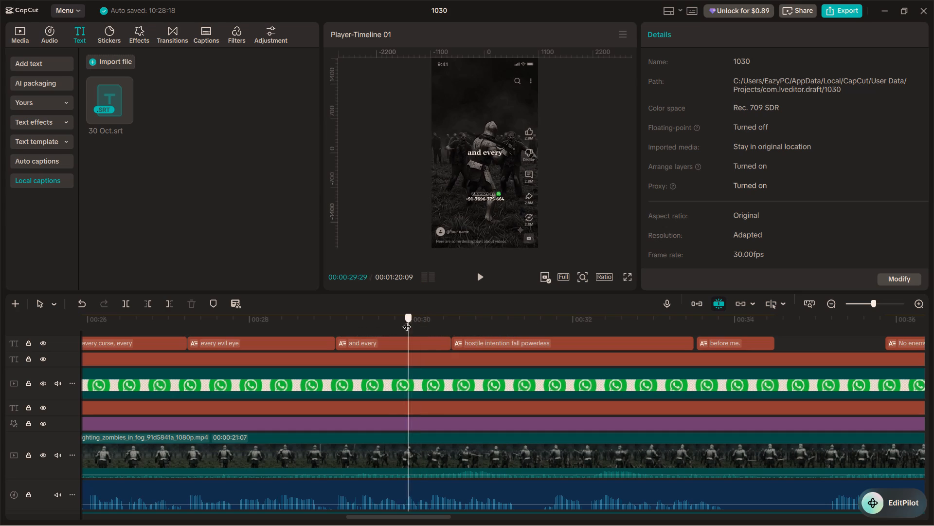
{"action": "left_click_drag", "start_coordinate": [407, 320], "coordinate": [397, 320]}
{"action": "left_click", "coordinate": [399, 343]}
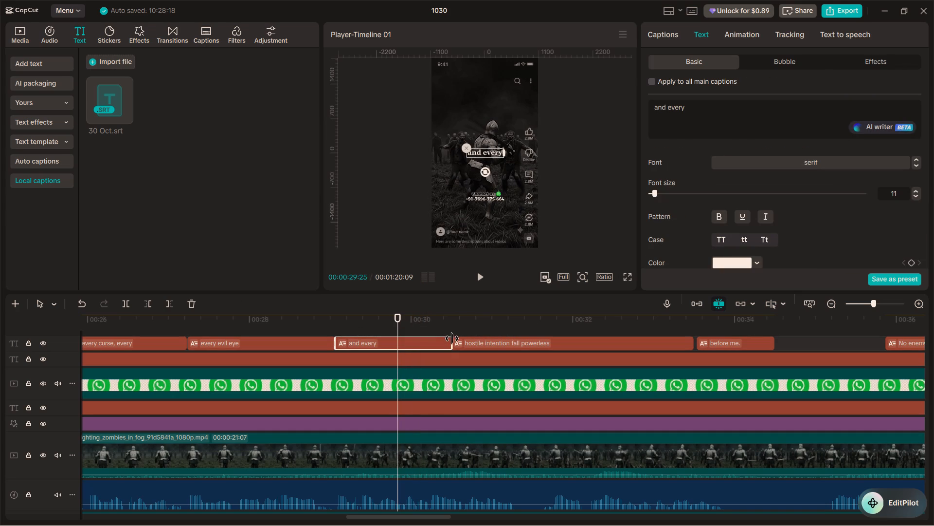
{"action": "left_click_drag", "start_coordinate": [452, 341], "coordinate": [397, 340]}
Extend the start of "hostile intention fall powerless" back to the end of the "and every" caption.
{"action": "left_click", "coordinate": [472, 345]}
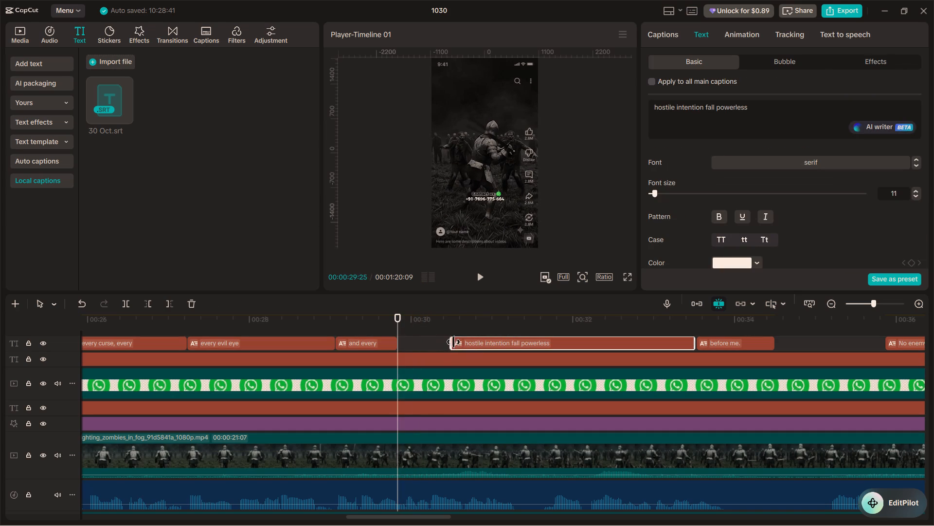
{"action": "left_click", "coordinate": [451, 342]}
{"action": "left_click_drag", "start_coordinate": [450, 342], "coordinate": [393, 340]}
Find where "fall" begins in the voiceover and split the "hostile intention fall powerless" caption at 00:00:31:19.
{"action": "left_click", "coordinate": [382, 321]}
{"action": "key", "text": "space"}
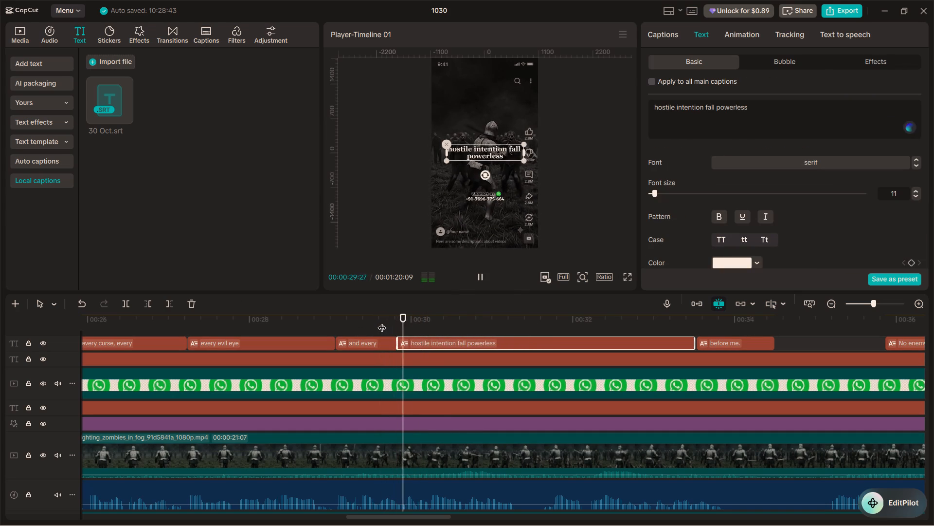
{"action": "key", "text": "space"}
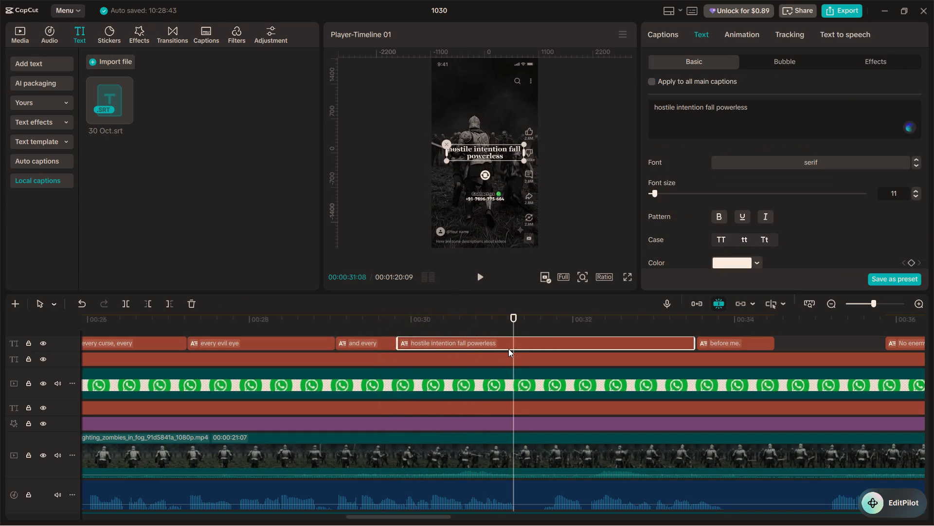
{"action": "left_click", "coordinate": [513, 321]}
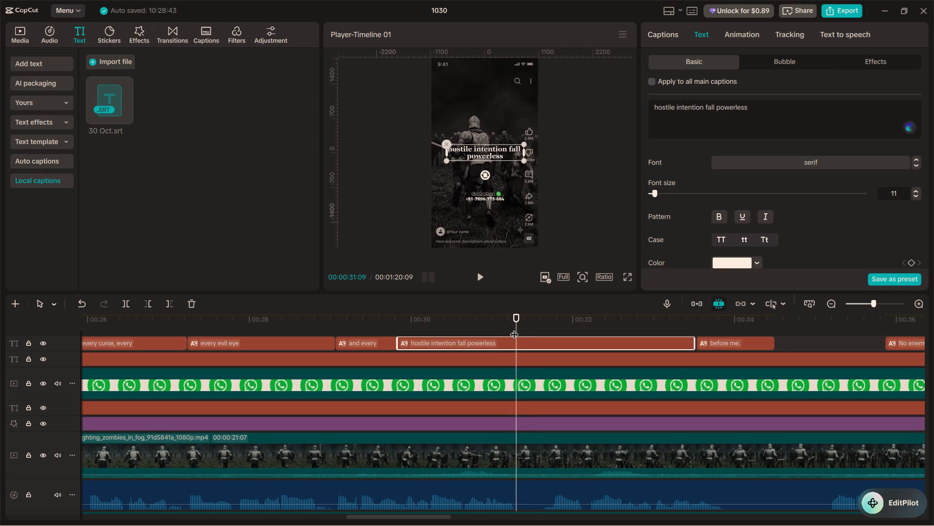
{"action": "left_click_drag", "start_coordinate": [517, 325], "coordinate": [546, 326]}
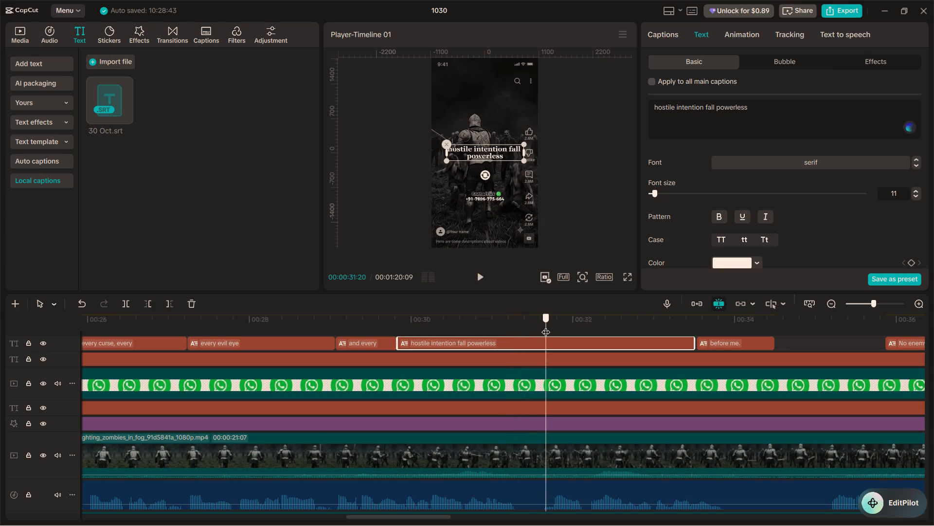
{"action": "left_click_drag", "start_coordinate": [546, 326], "coordinate": [541, 326]}
{"action": "key", "text": "space"}
{"action": "key", "text": "space"}
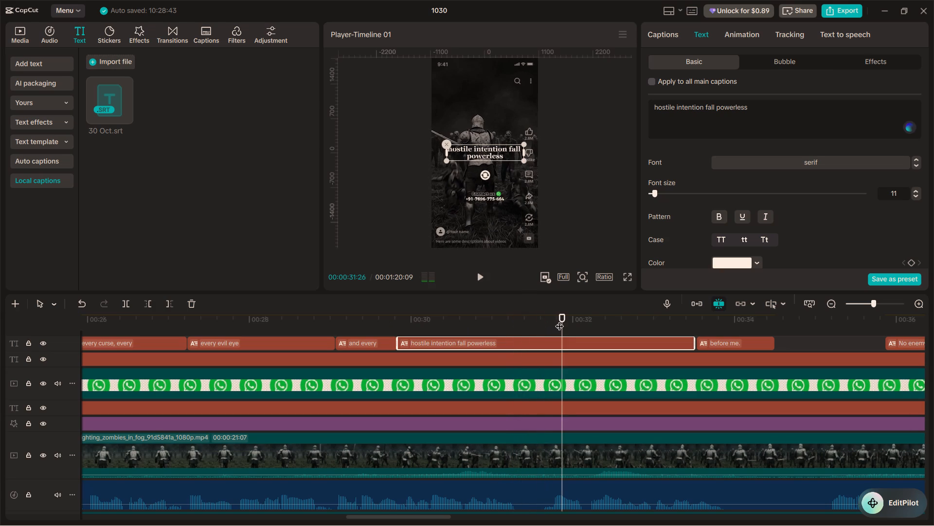
{"action": "left_click_drag", "start_coordinate": [561, 319], "coordinate": [543, 319]}
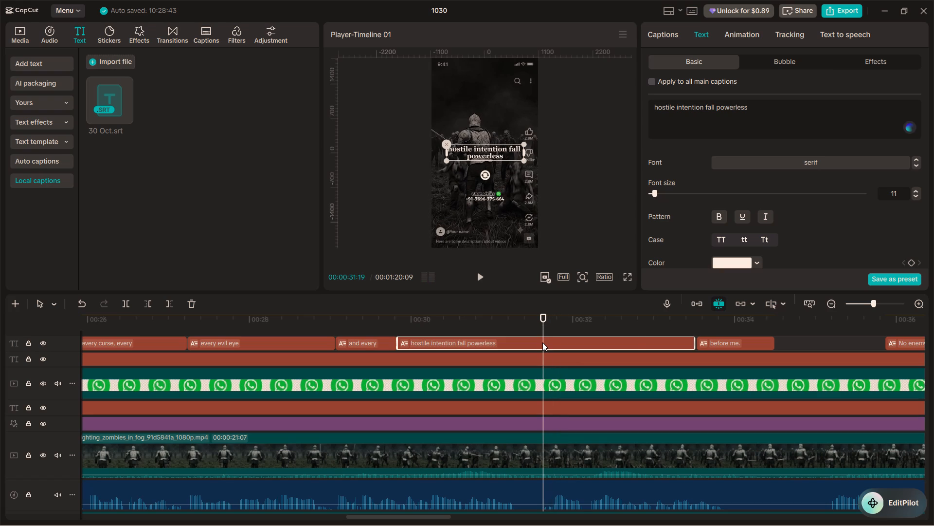
{"action": "key", "text": "ctrl+b"}
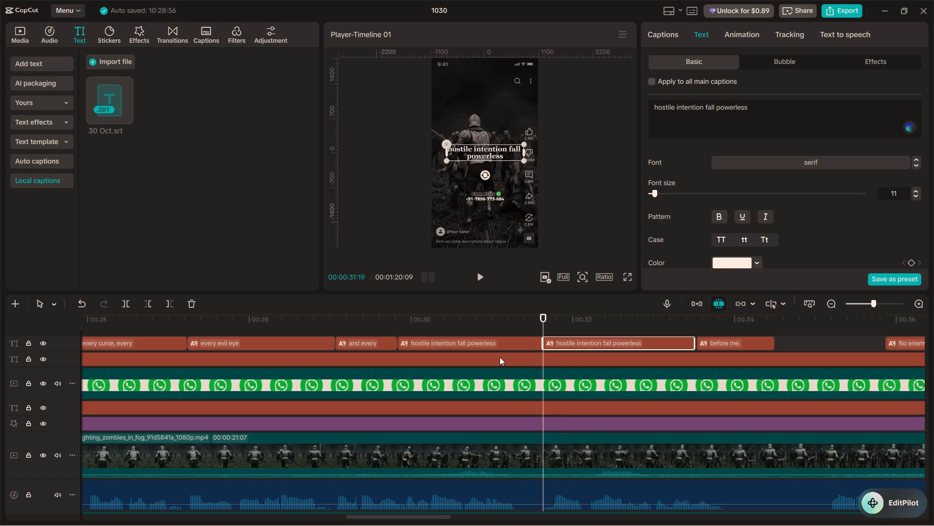
Shorten the text of the first "hostile intention fall powerless" caption to "hostile intention".
{"action": "left_click", "coordinate": [499, 344]}
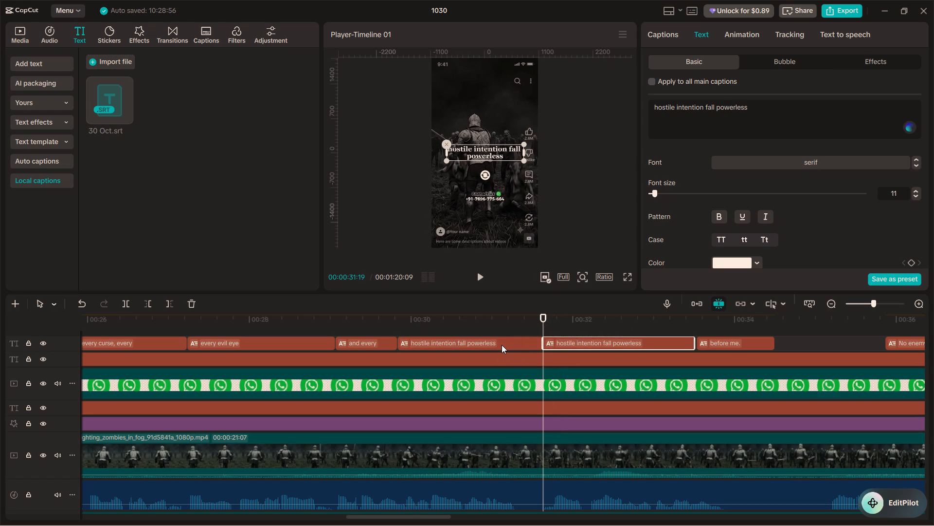
{"action": "left_click", "coordinate": [502, 345]}
{"action": "left_click_drag", "start_coordinate": [756, 108], "coordinate": [708, 105]}
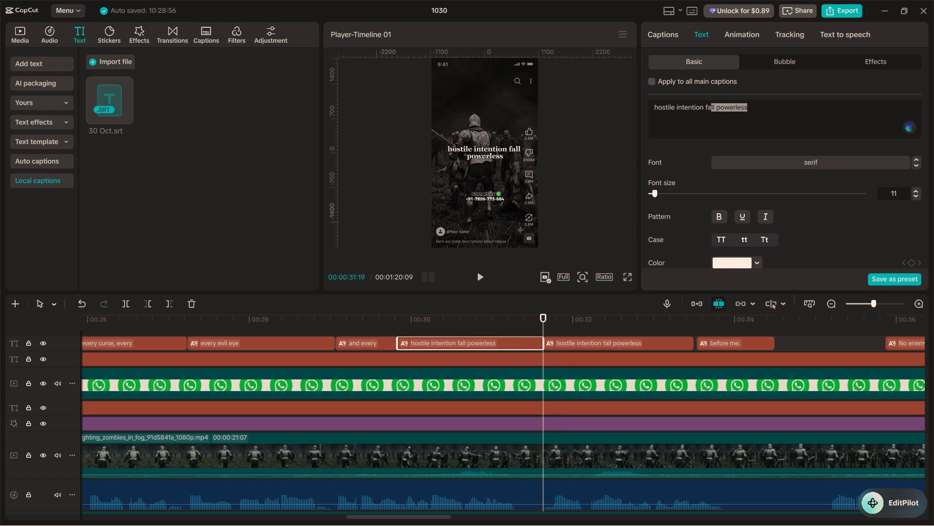
{"action": "left_click_drag", "start_coordinate": [708, 105], "coordinate": [704, 104]}
{"action": "key", "text": "BackSpace"}
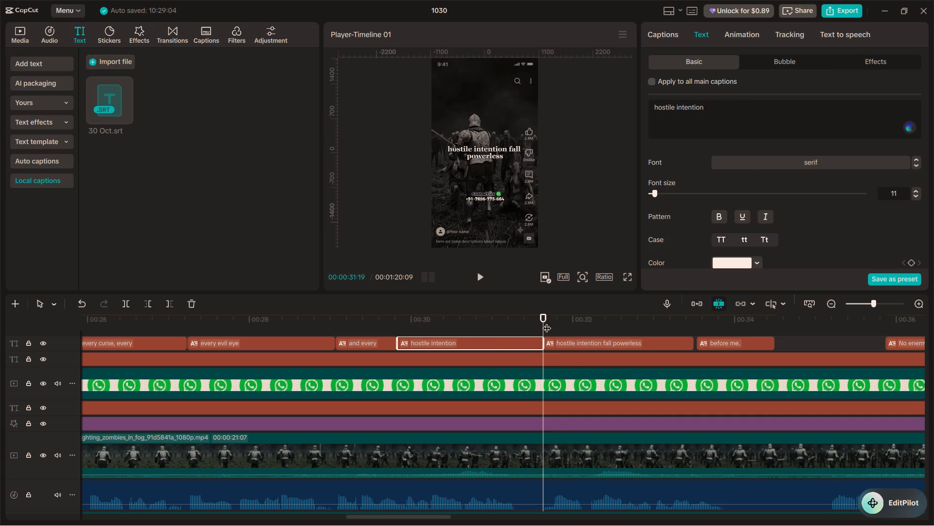
Shorten the text of the second "hostile intention fall powerless" caption to "fall powerless".
{"action": "left_click", "coordinate": [559, 330]}
{"action": "left_click", "coordinate": [566, 340]}
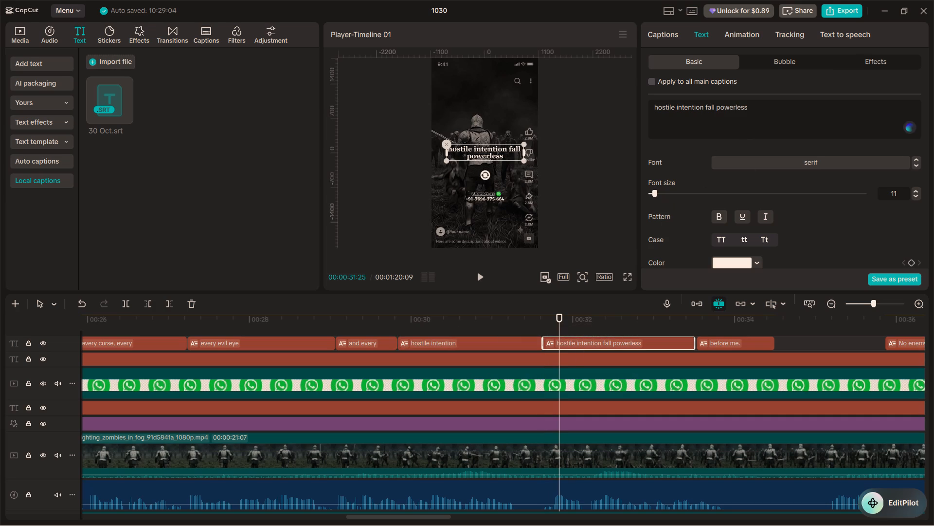
{"action": "left_click_drag", "start_coordinate": [705, 109], "coordinate": [618, 98]}
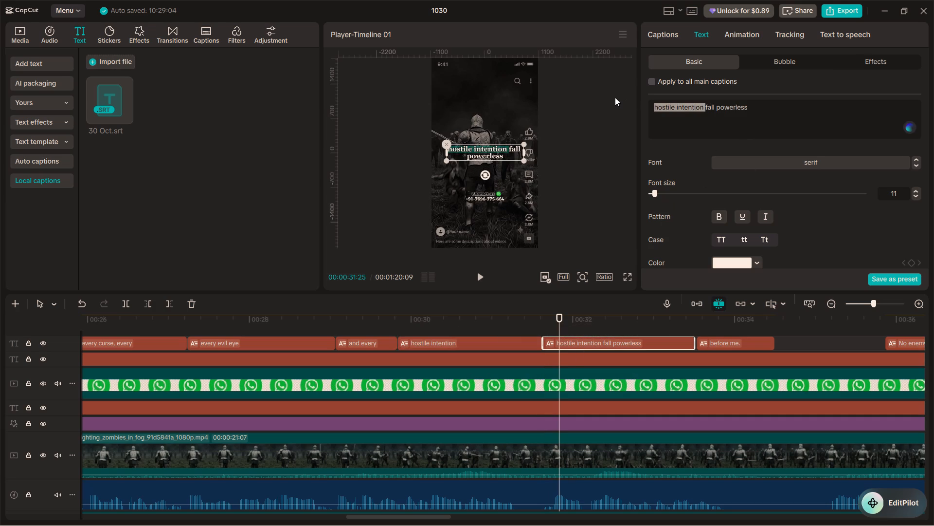
{"action": "key", "text": "BackSpace"}
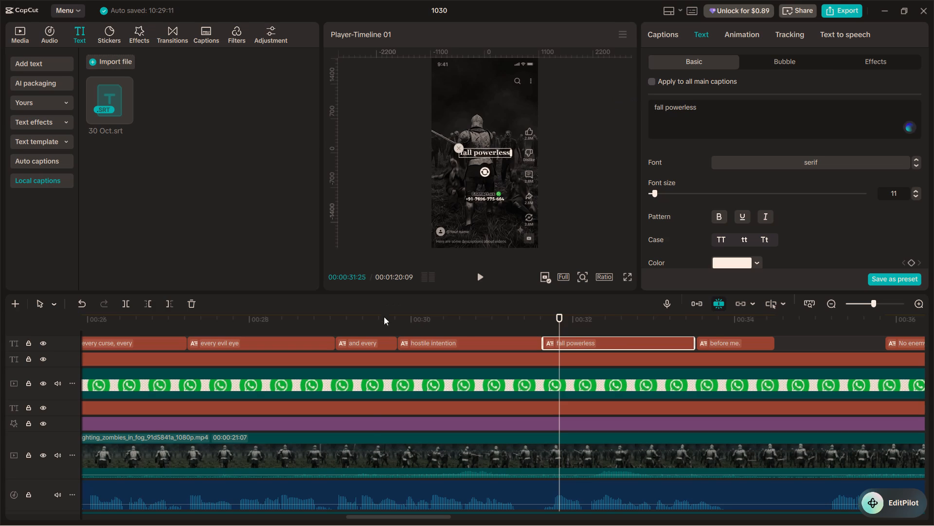
Play from the "and every" caption to the start of "before me." to check the caption timing against the voiceover.
{"action": "left_click", "coordinate": [374, 327]}
{"action": "key", "text": "space"}
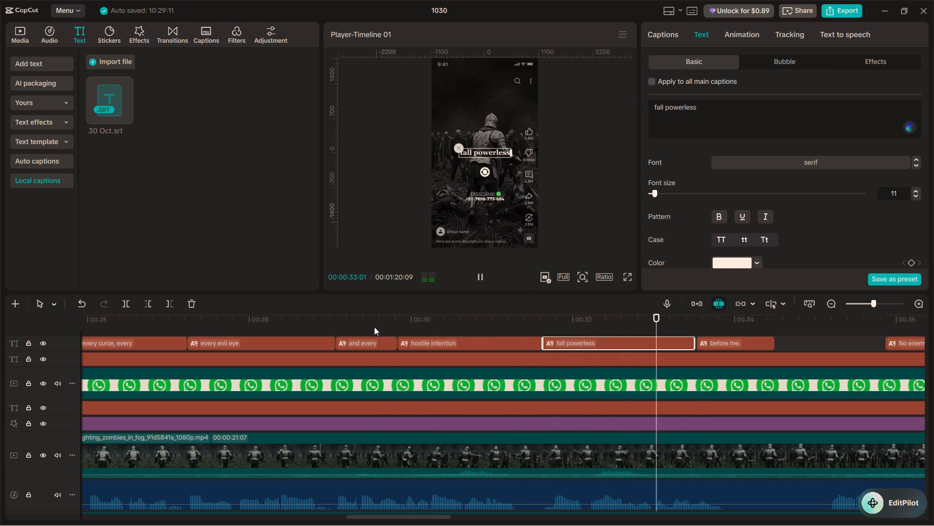
{"action": "key", "text": "space"}
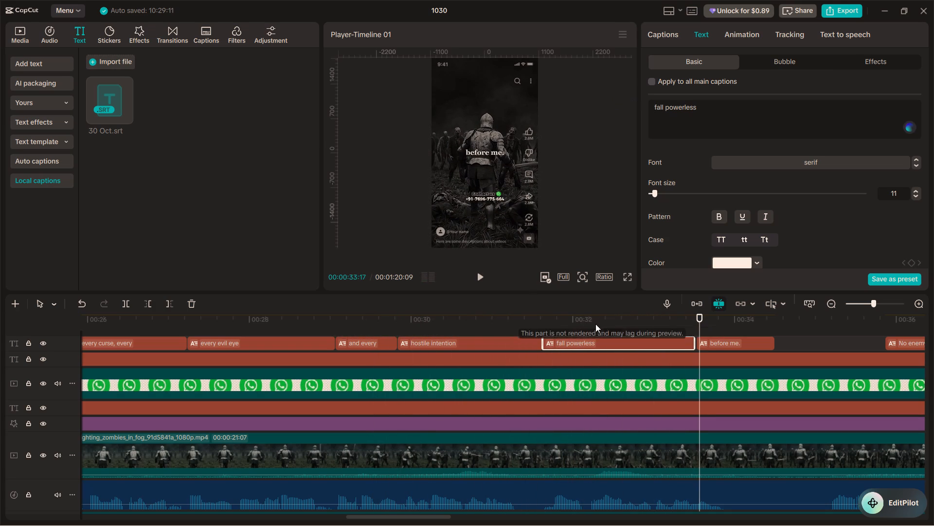
Find where "before me" begins in the voiceover and trim the end of the "fall powerless" caption to 00:00:33:00.
{"action": "left_click", "coordinate": [595, 324]}
{"action": "left_click_drag", "start_coordinate": [595, 324], "coordinate": [588, 324]}
{"action": "key", "text": "space"}
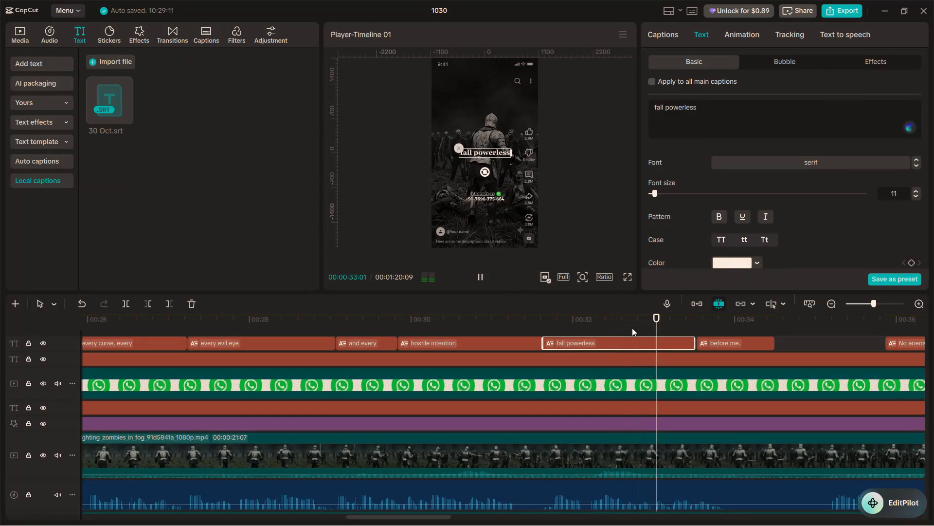
{"action": "key", "text": "space"}
{"action": "left_click", "coordinate": [659, 315]}
{"action": "key", "text": "space"}
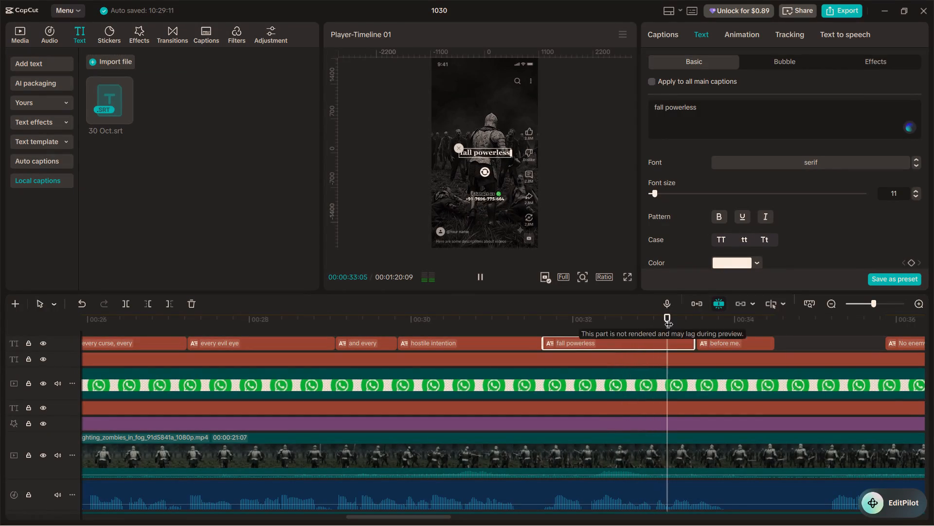
{"action": "key", "text": "space"}
{"action": "left_click_drag", "start_coordinate": [679, 319], "coordinate": [654, 325]}
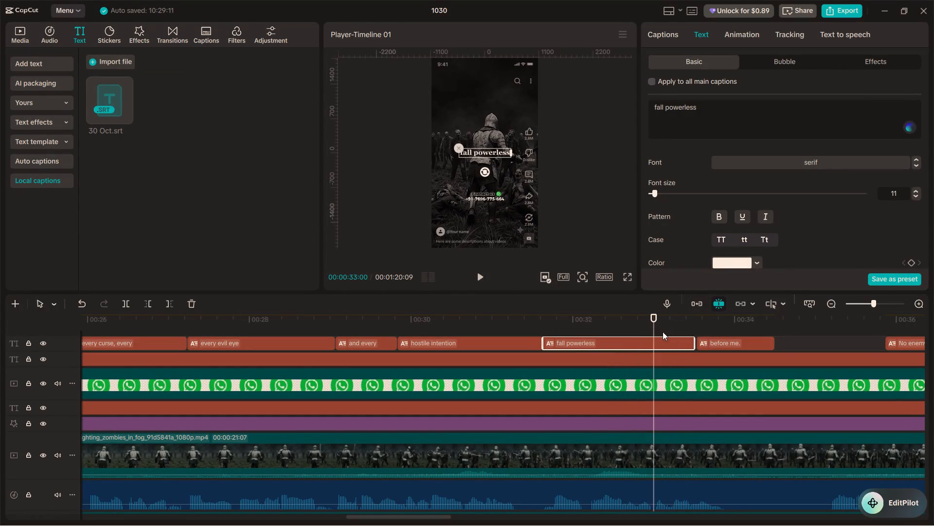
{"action": "left_click_drag", "start_coordinate": [694, 341], "coordinate": [654, 338]}
Extend the start of the "before me." caption back to 00:00:33:00 and play it against the voiceover.
{"action": "left_click", "coordinate": [712, 340]}
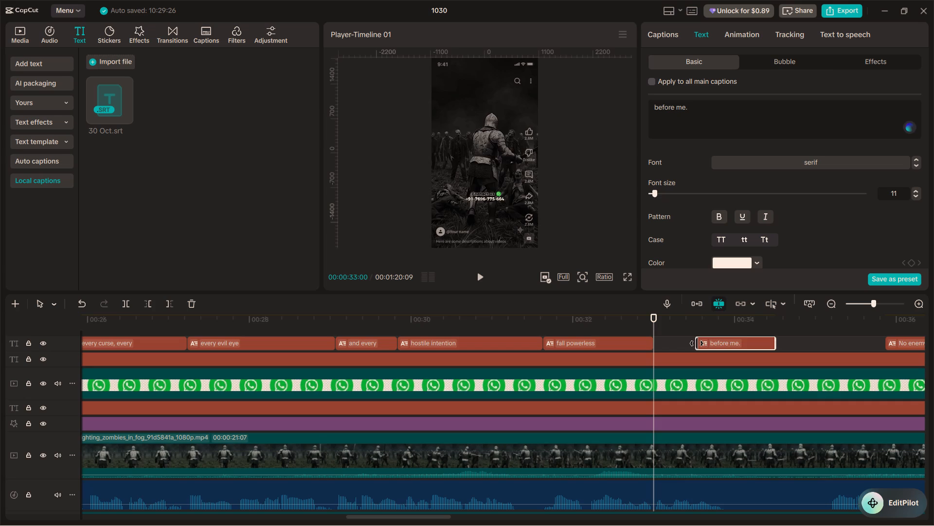
{"action": "left_click_drag", "start_coordinate": [697, 343], "coordinate": [653, 340]}
{"action": "left_click", "coordinate": [642, 325]}
{"action": "key", "text": "space"}
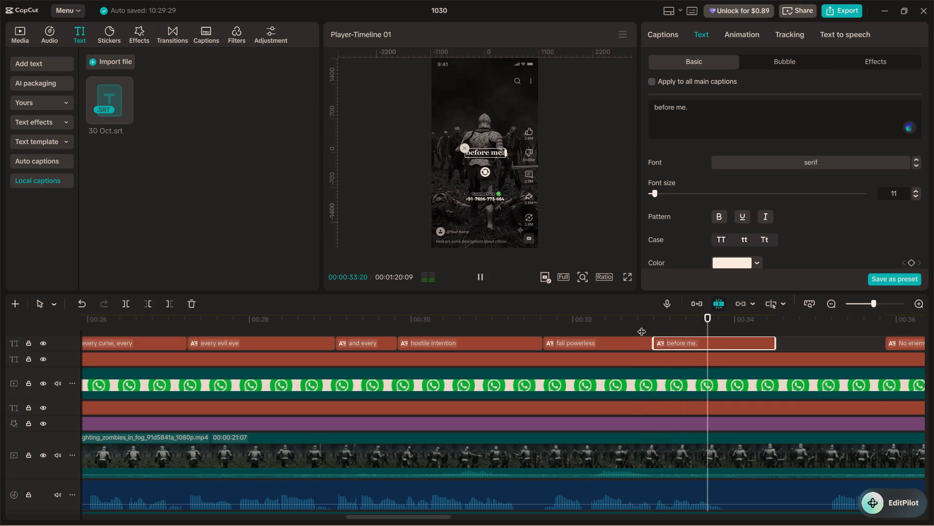
{"action": "key", "text": "space"}
Find where "No enemy" begins in the voiceover and extend the start of the "No enemy may stand" caption back to 00:00:35:06.
{"action": "scroll", "coordinate": [574, 344], "scroll_direction": "down", "scroll_amount": 6, "text": "alt"}
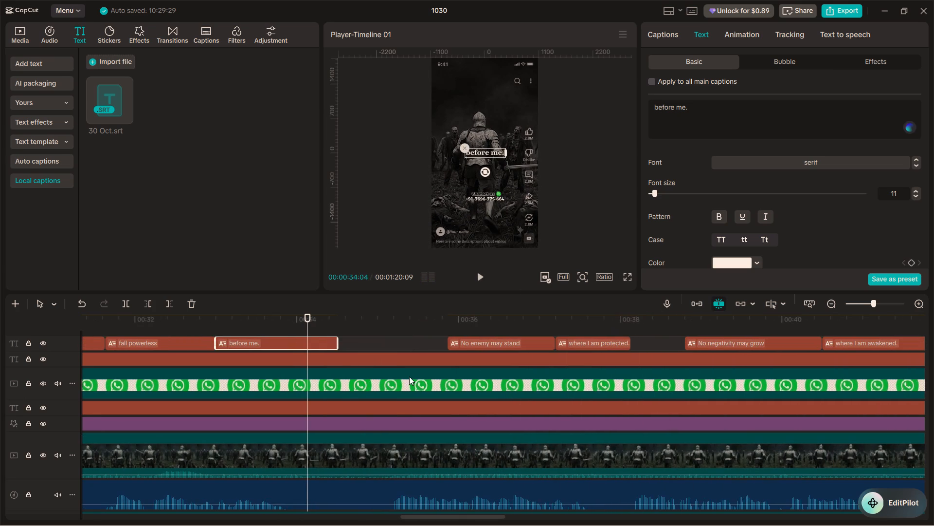
{"action": "key", "text": "space"}
{"action": "key", "text": "space"}
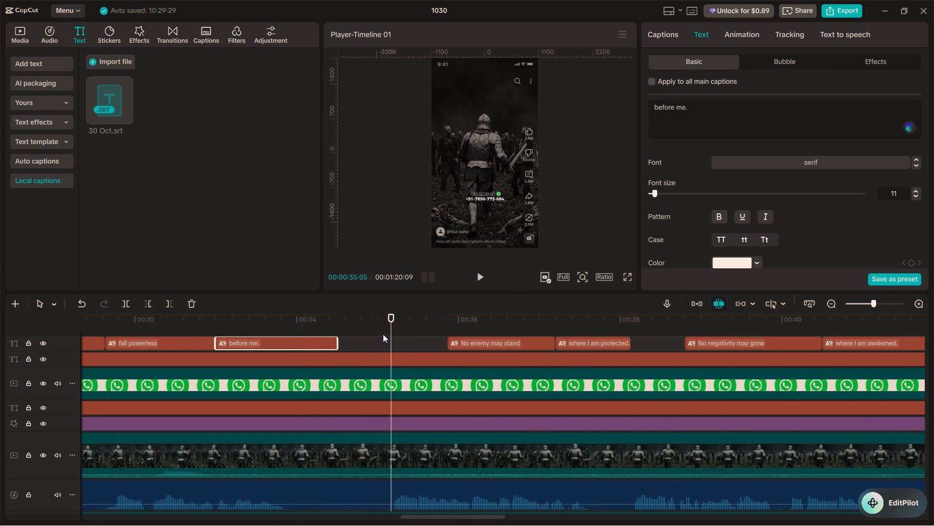
{"action": "left_click_drag", "start_coordinate": [388, 335], "coordinate": [393, 336]}
{"action": "left_click_drag", "start_coordinate": [393, 336], "coordinate": [391, 335]}
{"action": "left_click_drag", "start_coordinate": [391, 335], "coordinate": [393, 335]}
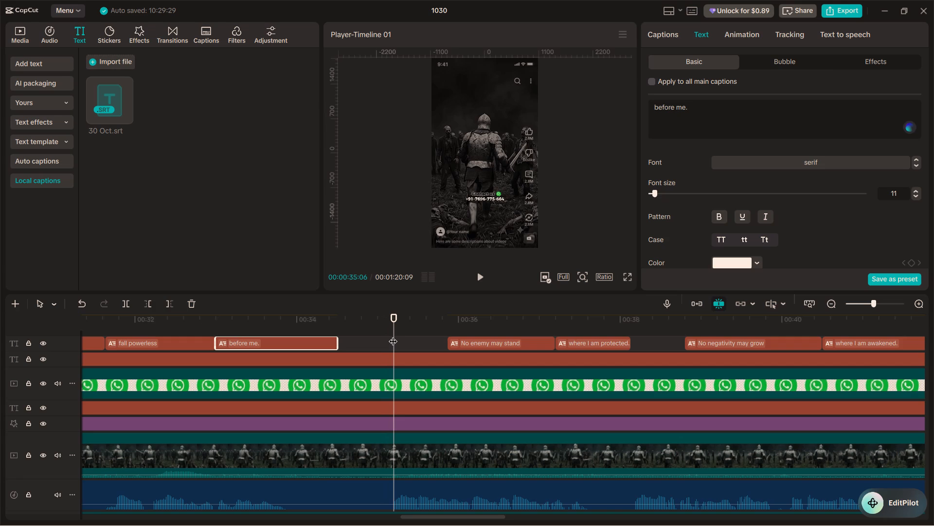
{"action": "left_click", "coordinate": [480, 340]}
{"action": "left_click_drag", "start_coordinate": [446, 339], "coordinate": [409, 337]}
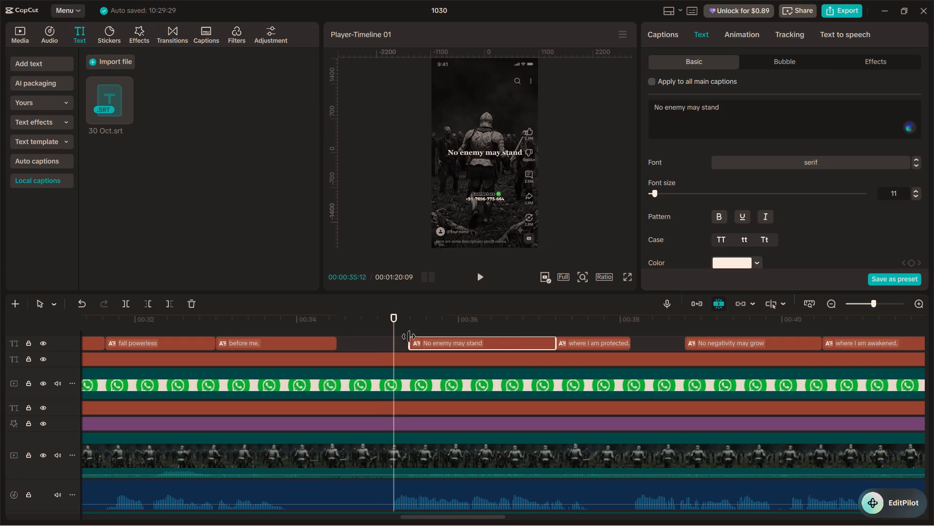
{"action": "left_click_drag", "start_coordinate": [409, 337], "coordinate": [395, 335]}
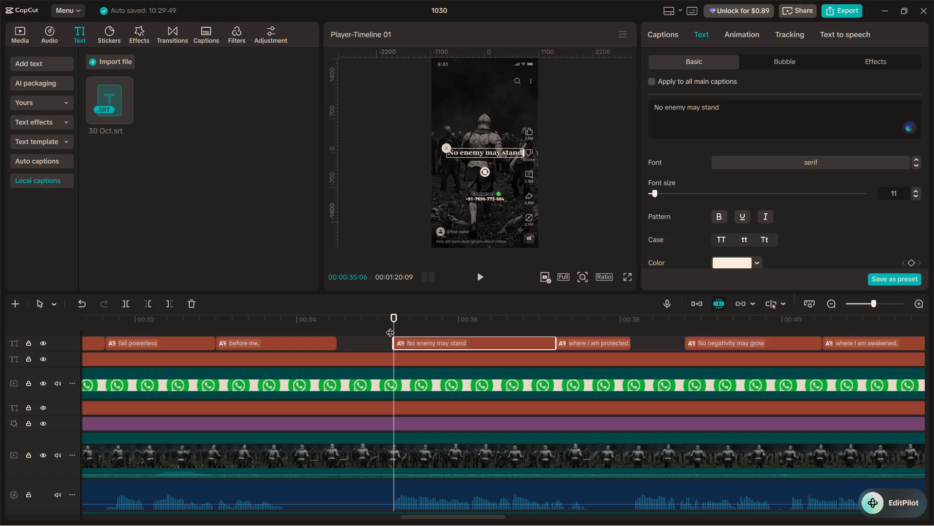
Find where "where I am protected" begins in the voiceover and trim the end of the "No enemy may stand" caption to 00:00:36:14.
{"action": "left_click", "coordinate": [390, 326]}
{"action": "key", "text": "space"}
{"action": "key", "text": "space"}
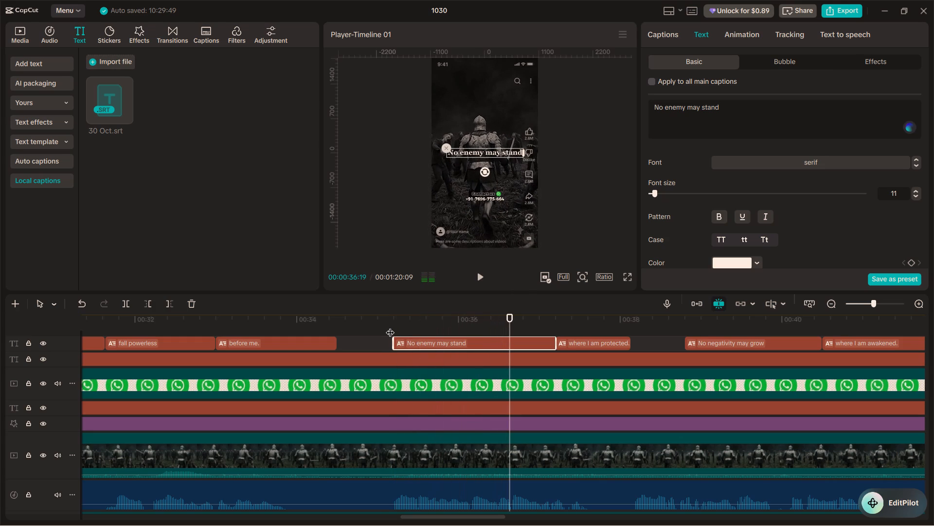
{"action": "left_click", "coordinate": [495, 324]}
{"action": "left_click_drag", "start_coordinate": [490, 324], "coordinate": [472, 328]}
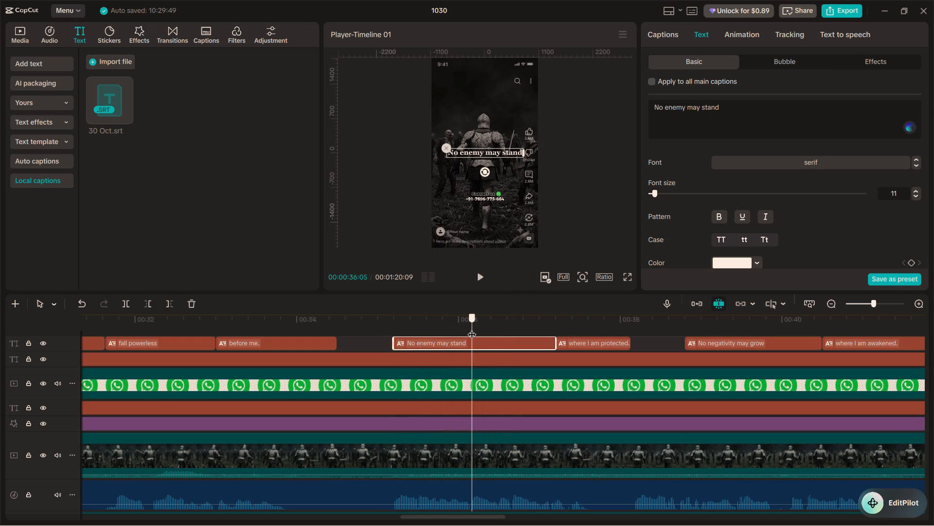
{"action": "left_click_drag", "start_coordinate": [472, 328], "coordinate": [471, 327]}
{"action": "key", "text": "space"}
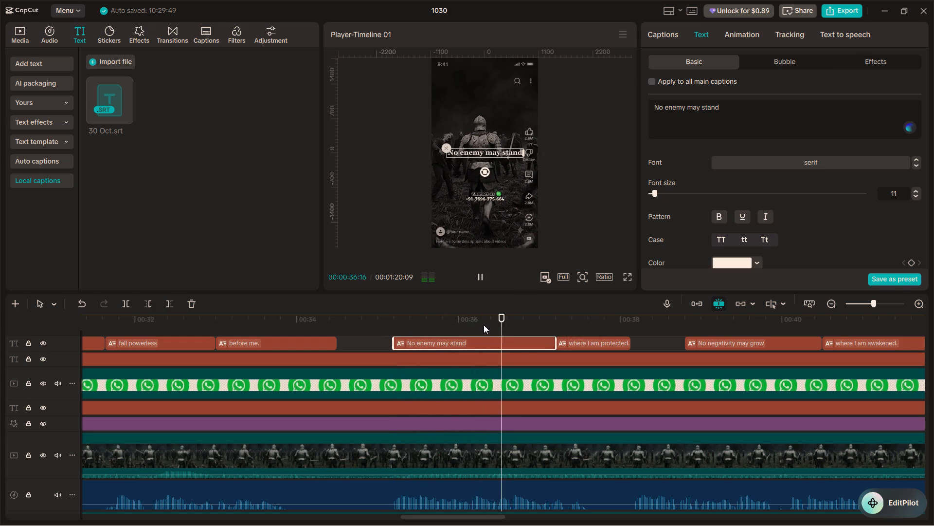
{"action": "key", "text": "space"}
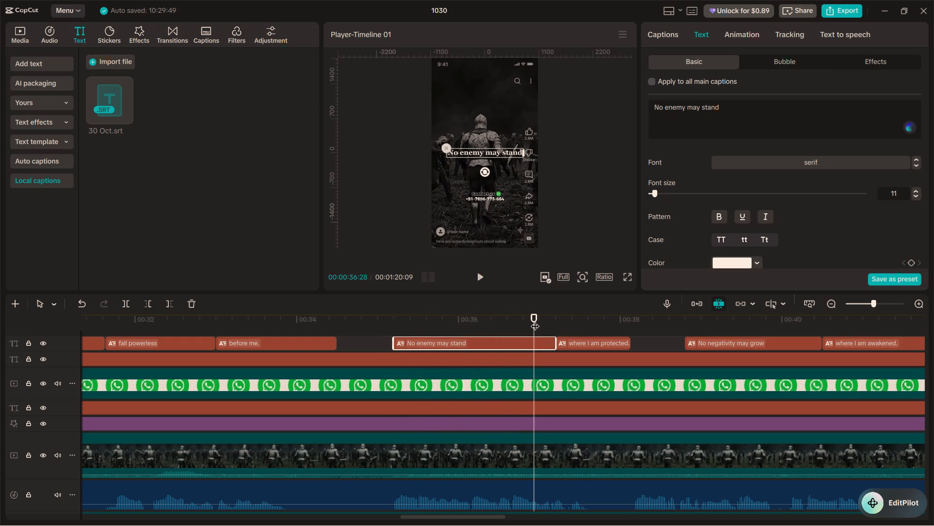
{"action": "left_click_drag", "start_coordinate": [535, 320], "coordinate": [511, 319]}
{"action": "key", "text": "space"}
{"action": "key", "text": "space"}
{"action": "left_click_drag", "start_coordinate": [535, 320], "coordinate": [496, 319]}
{"action": "key", "text": "space"}
{"action": "key", "text": "space"}
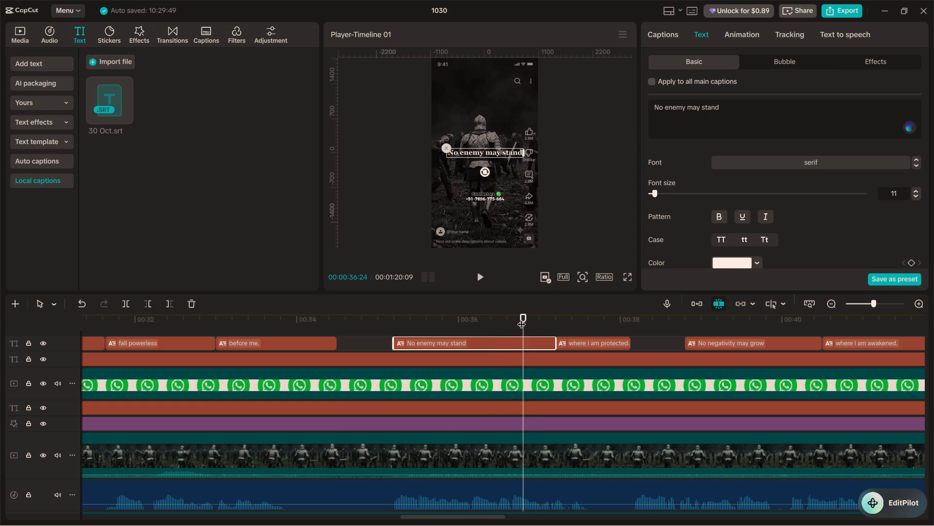
{"action": "left_click_drag", "start_coordinate": [519, 318], "coordinate": [496, 319]}
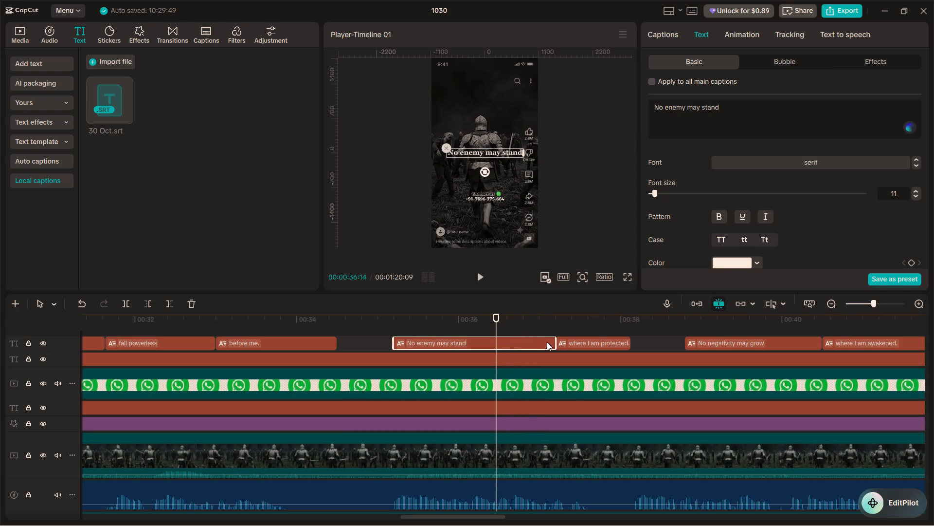
{"action": "left_click_drag", "start_coordinate": [556, 342], "coordinate": [496, 342]}
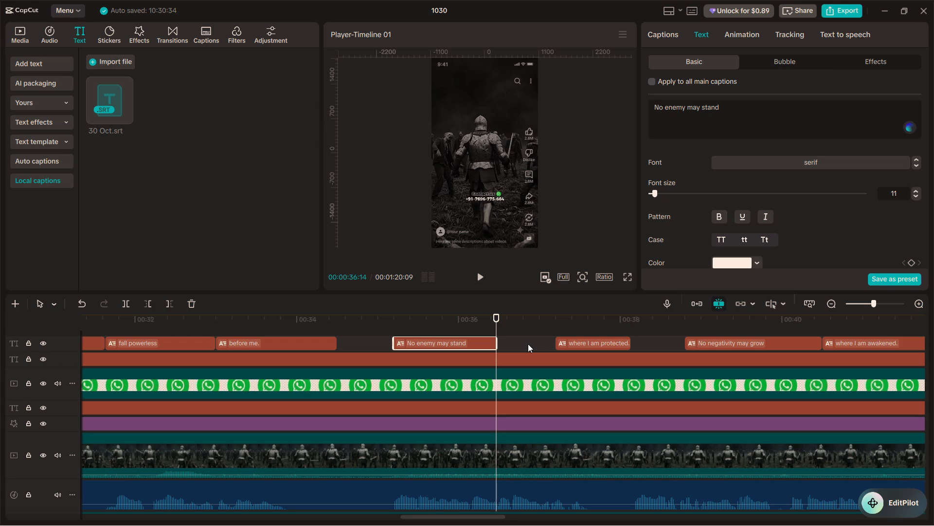
Extend the start of the "where I am protected." caption back to the end of "No enemy may stand" and play the transition.
{"action": "left_click", "coordinate": [576, 342]}
{"action": "left_click_drag", "start_coordinate": [556, 347], "coordinate": [491, 329]}
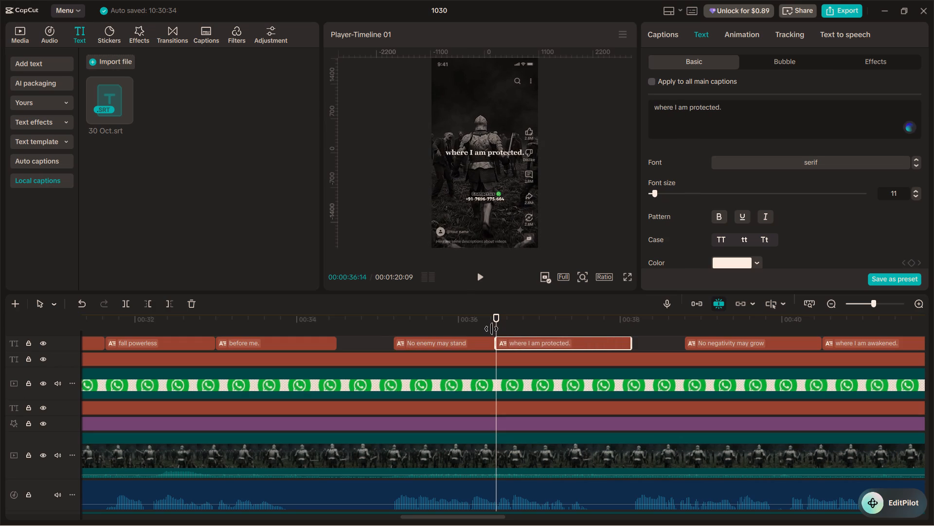
{"action": "left_click_drag", "start_coordinate": [491, 329], "coordinate": [488, 327]}
{"action": "left_click", "coordinate": [485, 318]}
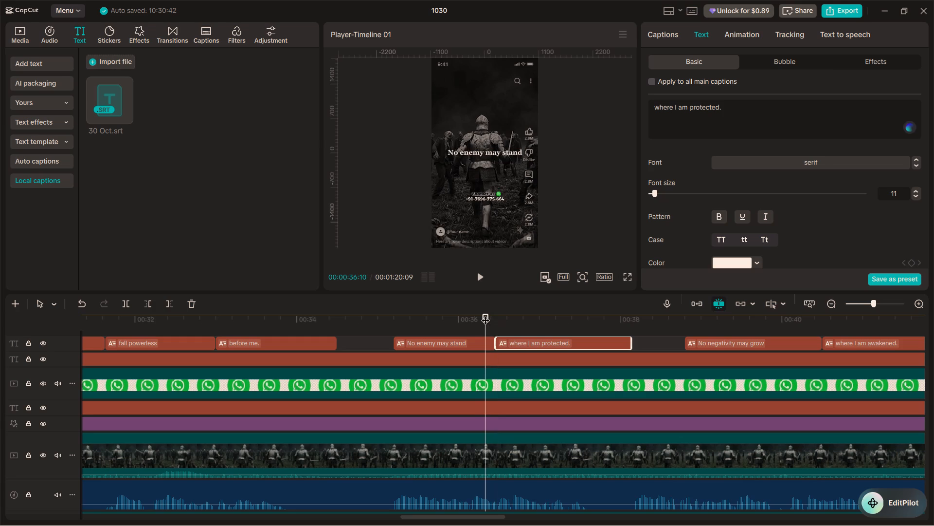
{"action": "key", "text": "space"}
{"action": "key", "text": "space"}
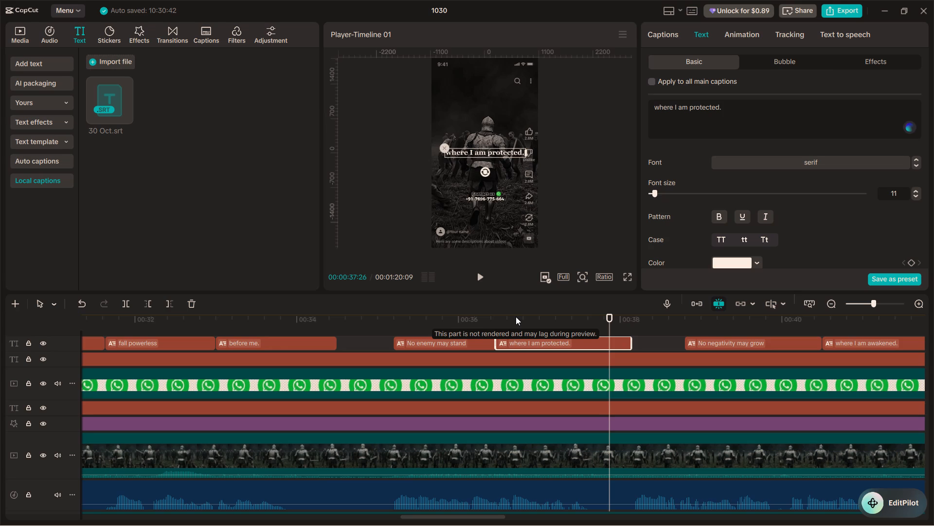
Play past "where I am protected." and extend the start of the "No negativity may grow" caption back to that caption's end.
{"action": "left_click", "coordinate": [520, 319]}
{"action": "key", "text": "space"}
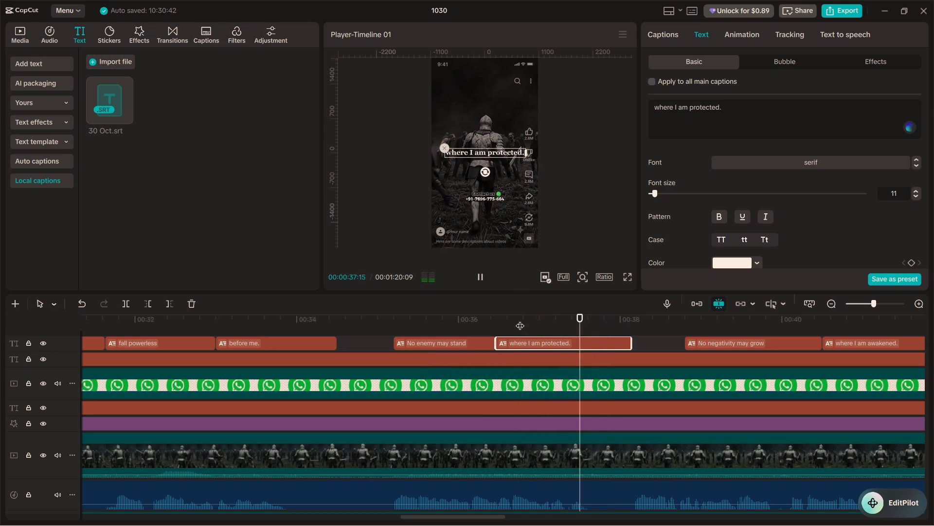
{"action": "key", "text": "space"}
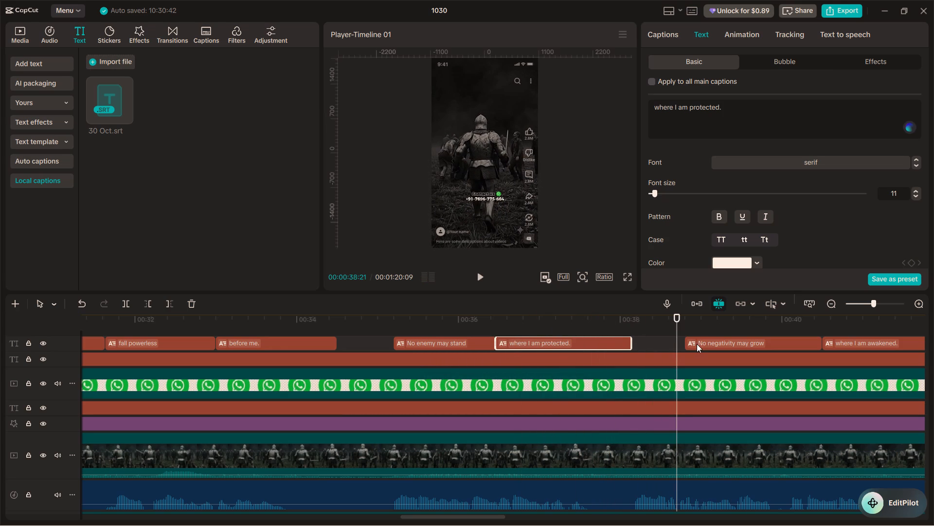
{"action": "left_click", "coordinate": [697, 344]}
{"action": "left_click_drag", "start_coordinate": [682, 343], "coordinate": [624, 335]}
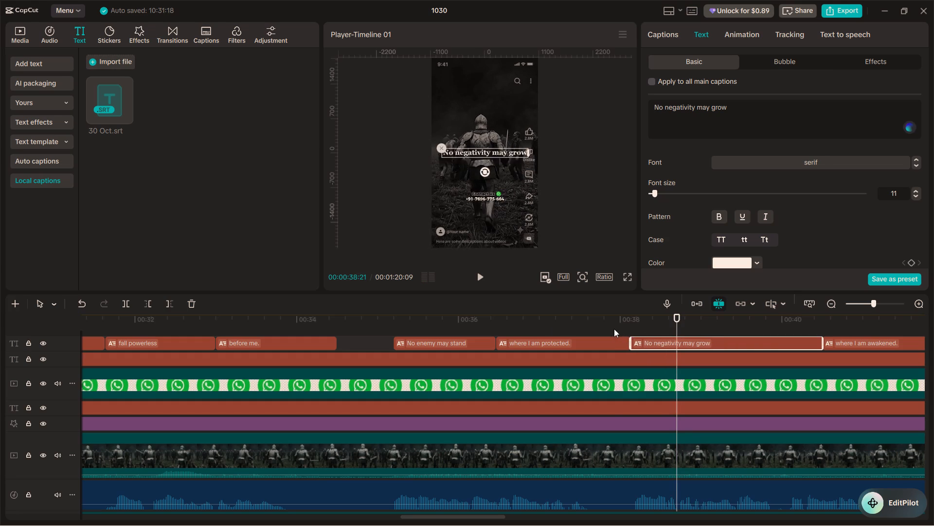
Find where "where I am awakened" begins in the voiceover and trim the end of the "No negativity may grow" caption to 00:00:40:02.
{"action": "left_click", "coordinate": [613, 327]}
{"action": "key", "text": "space"}
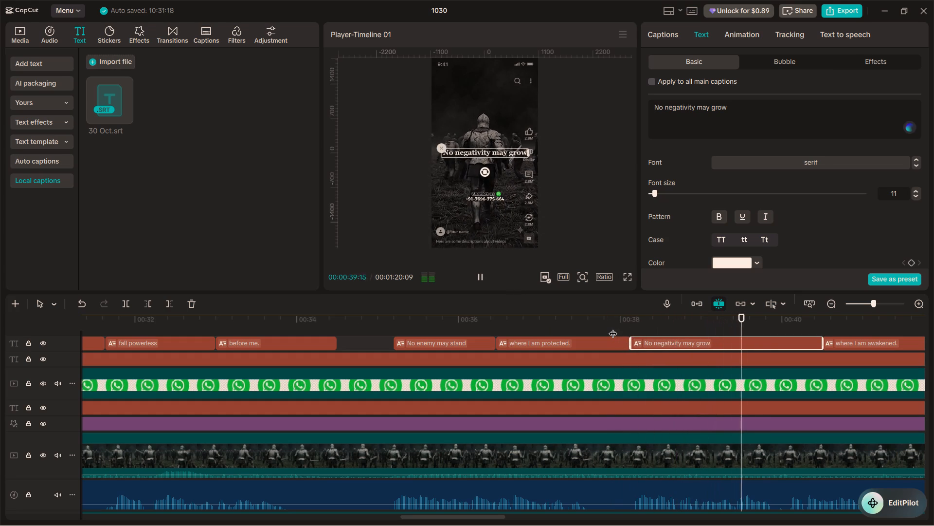
{"action": "key", "text": "space"}
{"action": "key", "text": "space"}
{"action": "key", "text": "space"}
{"action": "key", "text": "space"}
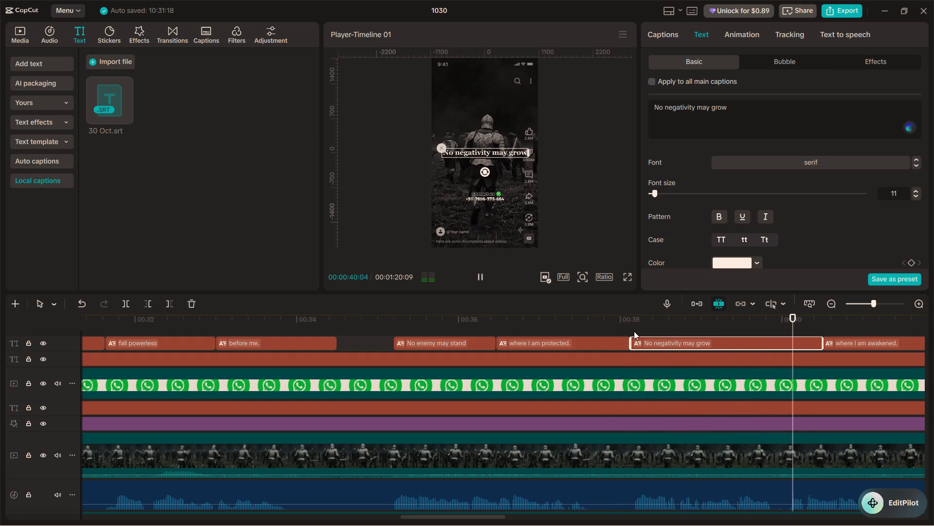
{"action": "key", "text": "space"}
{"action": "left_click_drag", "start_coordinate": [784, 321], "coordinate": [775, 323]}
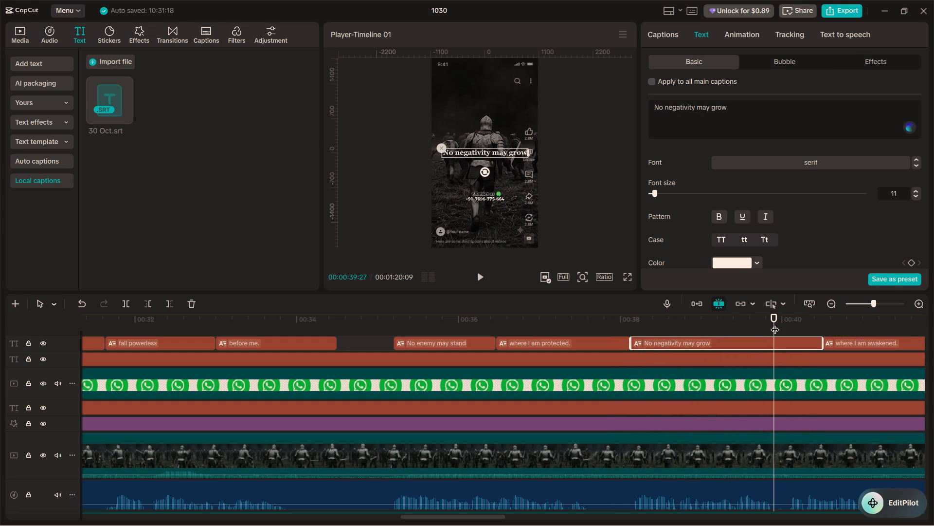
{"action": "scroll", "coordinate": [706, 362], "scroll_direction": "down", "scroll_amount": 5, "text": "alt"}
{"action": "scroll", "coordinate": [406, 433], "scroll_direction": "down", "scroll_amount": 1, "text": "alt"}
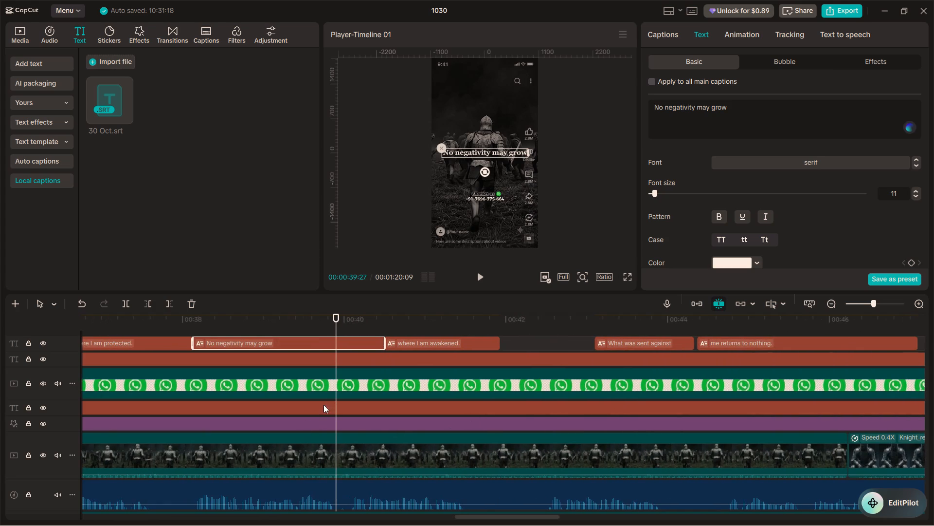
{"action": "left_click_drag", "start_coordinate": [331, 319], "coordinate": [349, 326]}
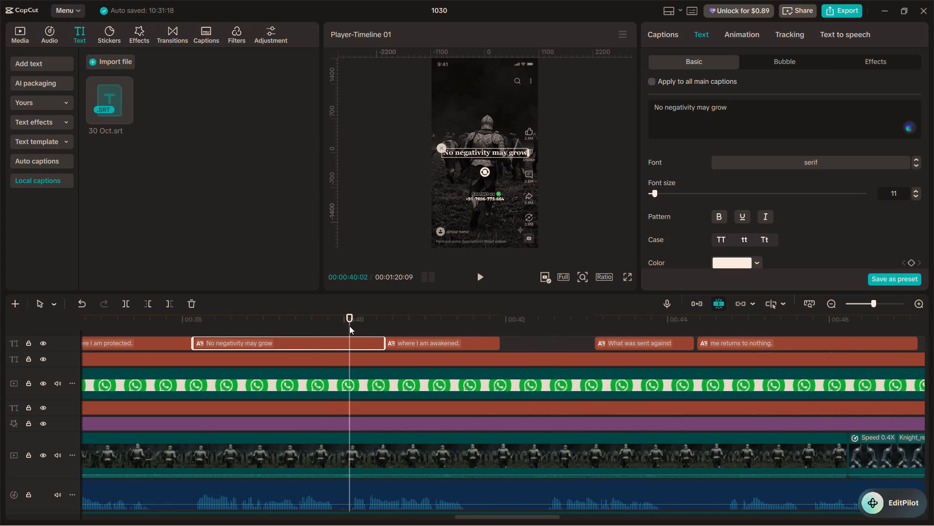
{"action": "key", "text": "space"}
{"action": "key", "text": "space"}
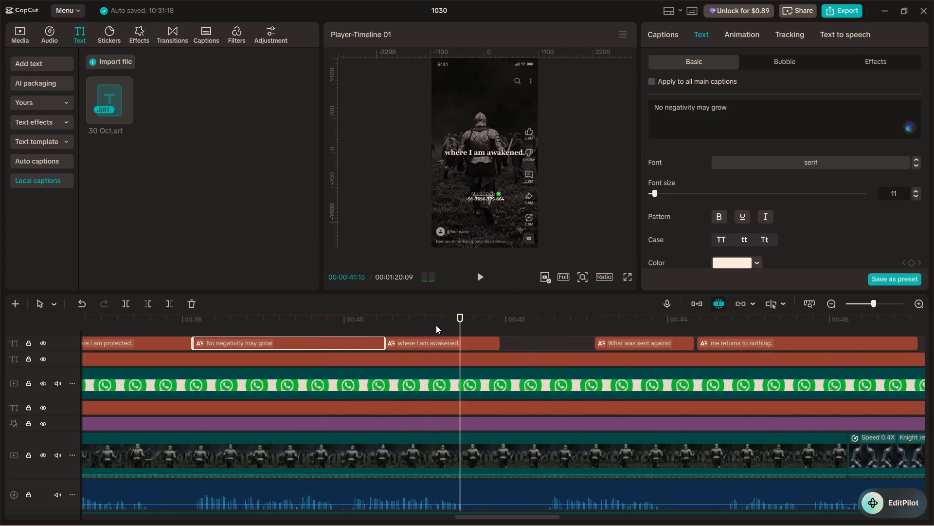
{"action": "left_click_drag", "start_coordinate": [385, 328], "coordinate": [348, 320]}
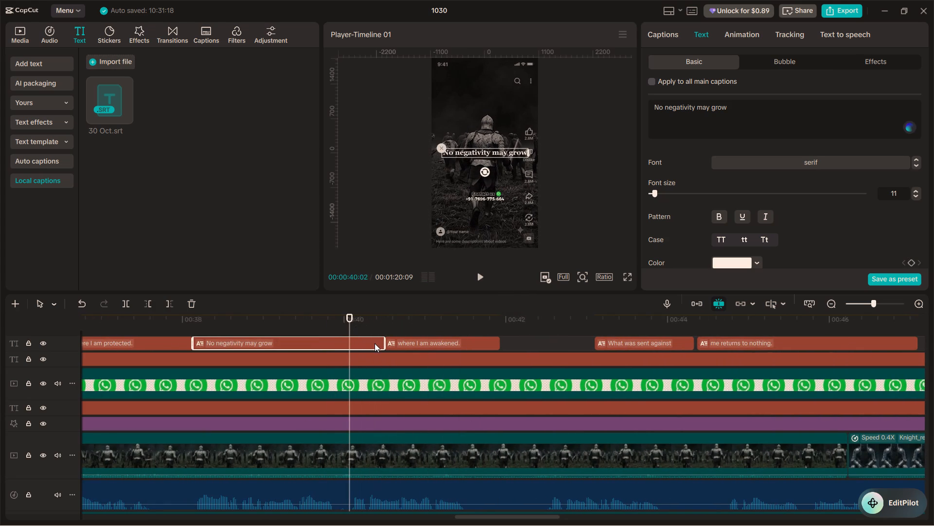
{"action": "left_click_drag", "start_coordinate": [381, 343], "coordinate": [346, 342]}
Extend the start of the "where I am awakened." caption back to the end of "No negativity may grow" at 00:00:40:02.
{"action": "left_click", "coordinate": [411, 339]}
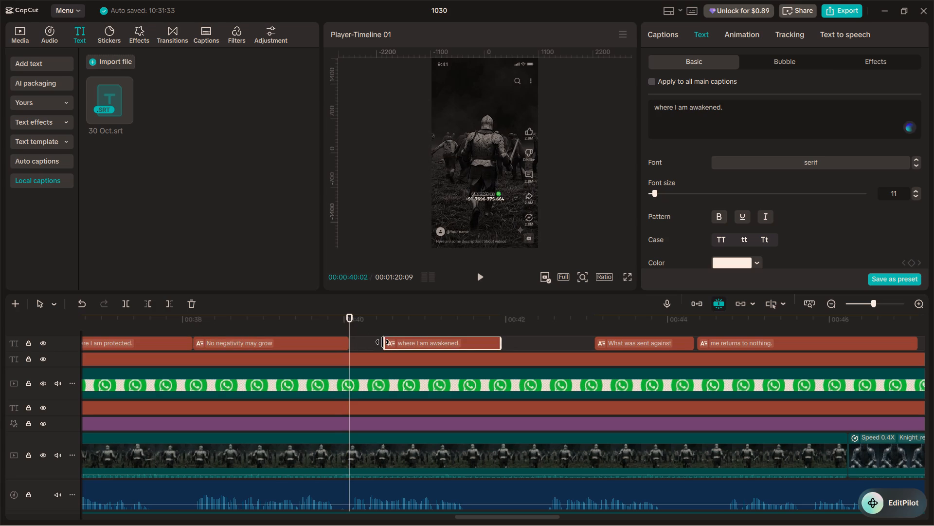
{"action": "left_click_drag", "start_coordinate": [382, 342], "coordinate": [339, 337]}
Play through "where I am awakened." to find where the next phrase begins and extend that caption's end to 00:00:42:15.
{"action": "left_click", "coordinate": [332, 324]}
{"action": "key", "text": "space"}
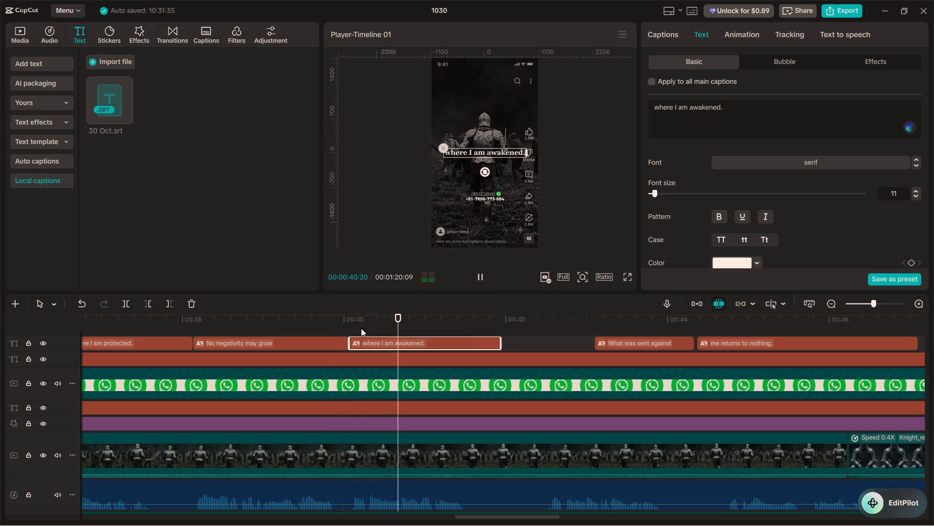
{"action": "key", "text": "space"}
{"action": "key", "text": "space"}
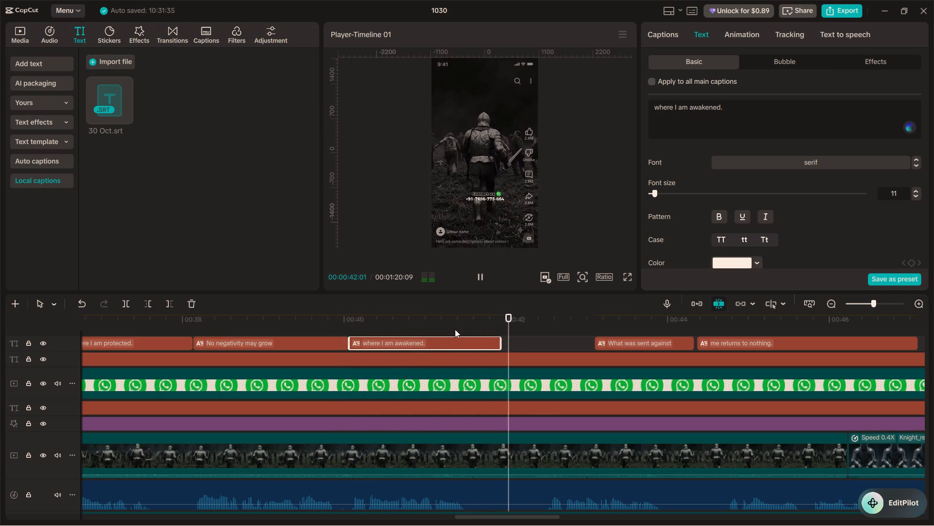
{"action": "key", "text": "space"}
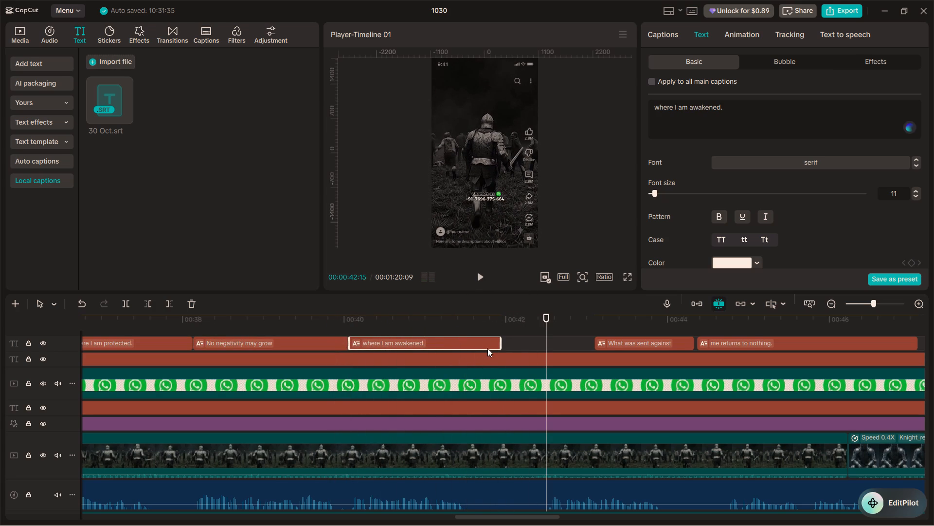
{"action": "left_click_drag", "start_coordinate": [499, 343], "coordinate": [542, 346]}
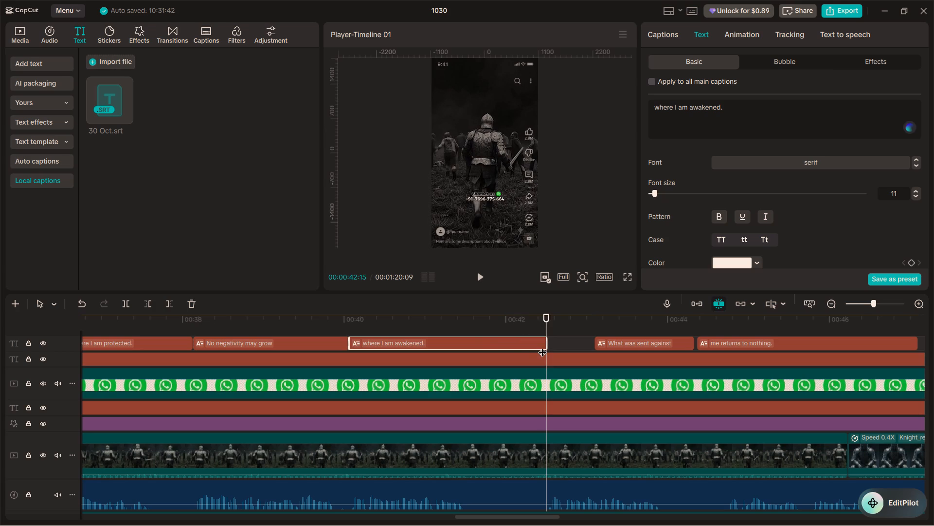
Replay "where I am awakened." and extend the start of the "What was sent against" caption back to 00:00:42:15.
{"action": "left_click", "coordinate": [410, 319]}
{"action": "key", "text": "space"}
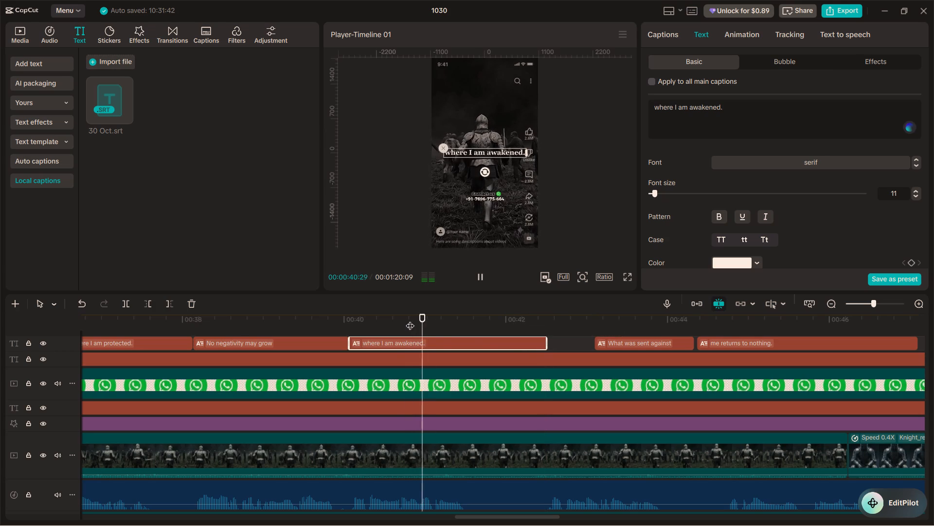
{"action": "key", "text": "space"}
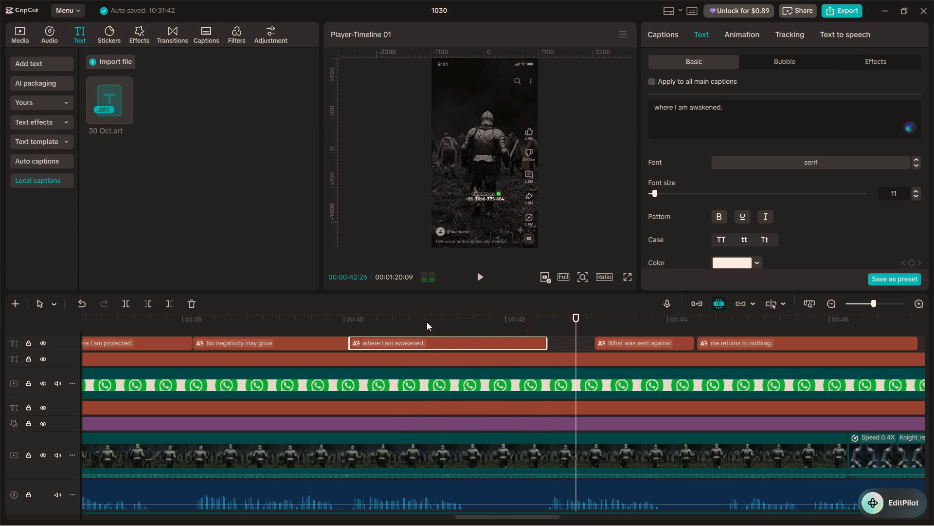
{"action": "left_click_drag", "start_coordinate": [565, 324], "coordinate": [543, 322]}
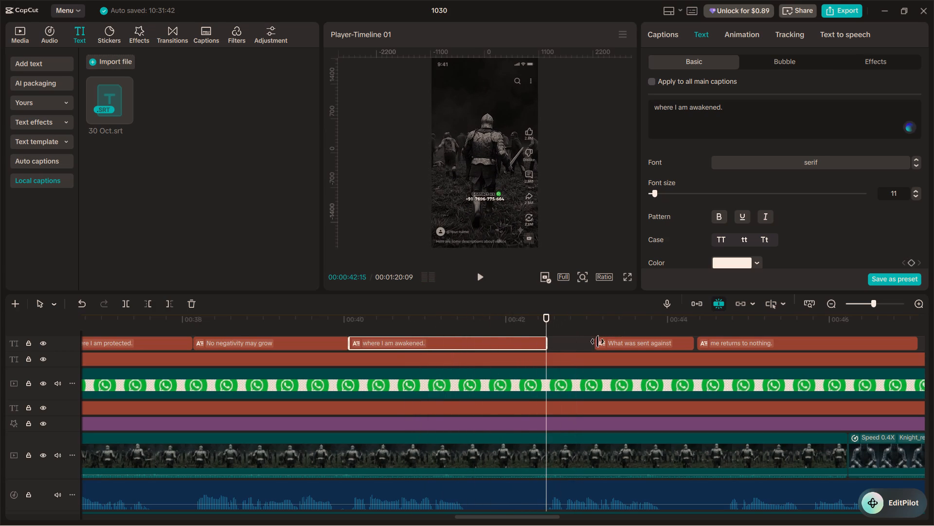
{"action": "left_click", "coordinate": [605, 342]}
{"action": "left_click_drag", "start_coordinate": [592, 341], "coordinate": [527, 330]}
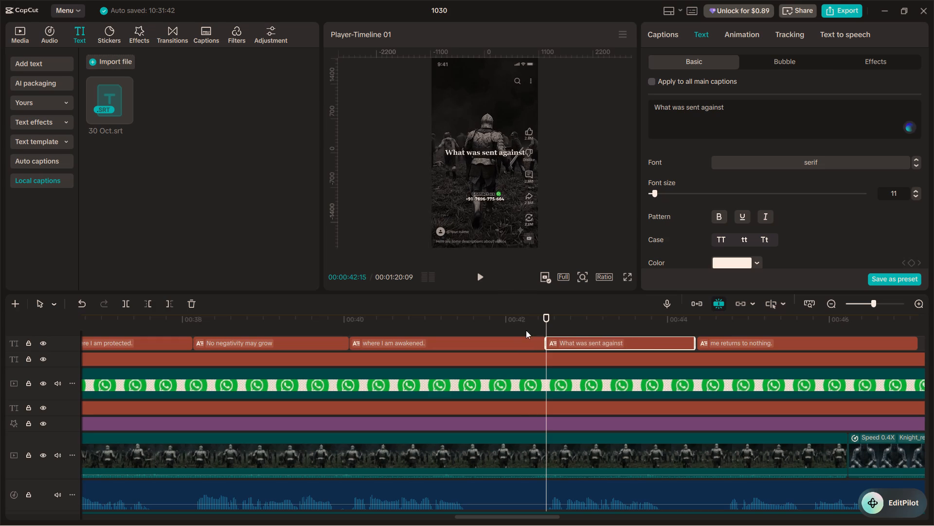
Find where "returns to nothing" begins in the voiceover and trim the start of the "me returns to nothing." caption to 00:00:44:22.
{"action": "left_click", "coordinate": [518, 327]}
{"action": "key", "text": "space"}
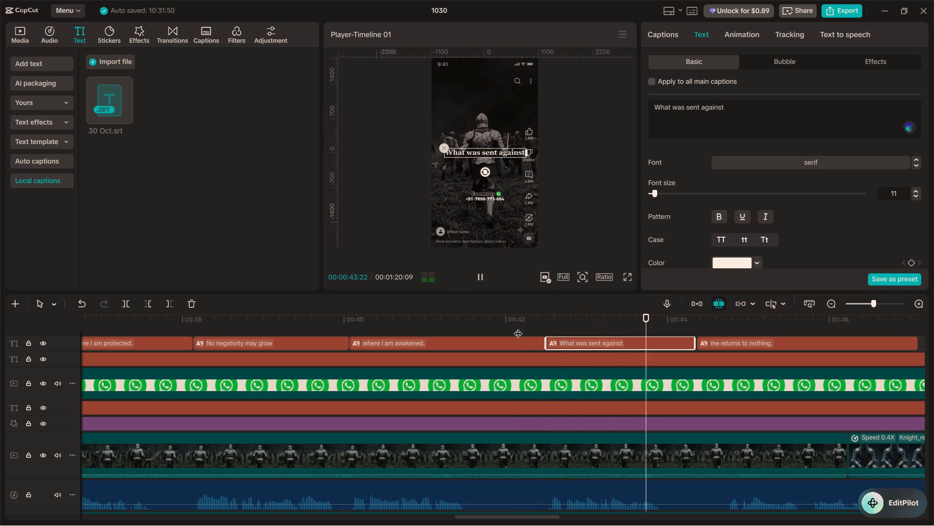
{"action": "key", "text": "space"}
{"action": "scroll", "coordinate": [494, 344], "scroll_direction": "down", "scroll_amount": 4, "text": "alt"}
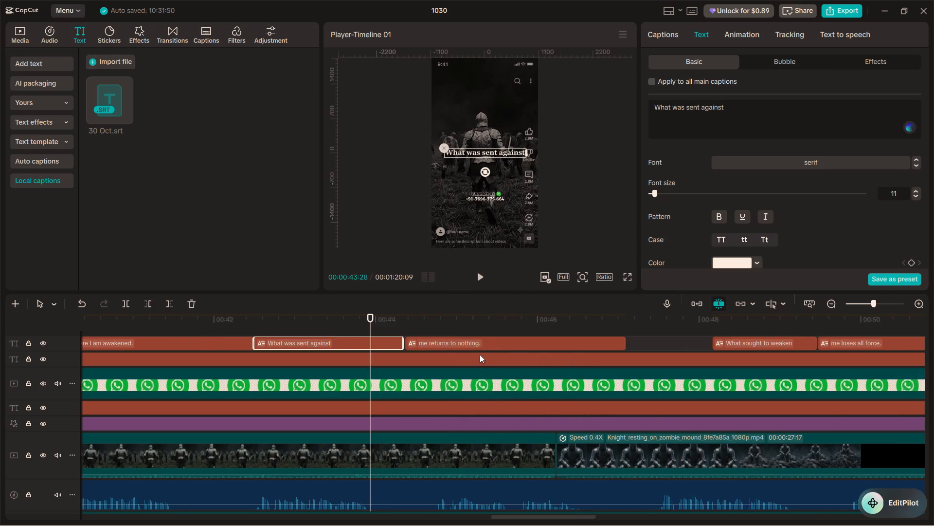
{"action": "scroll", "coordinate": [480, 355], "scroll_direction": "down", "scroll_amount": 1, "text": "alt"}
{"action": "key", "text": "space"}
{"action": "key", "text": "space"}
{"action": "key", "text": "space"}
{"action": "key", "text": "space"}
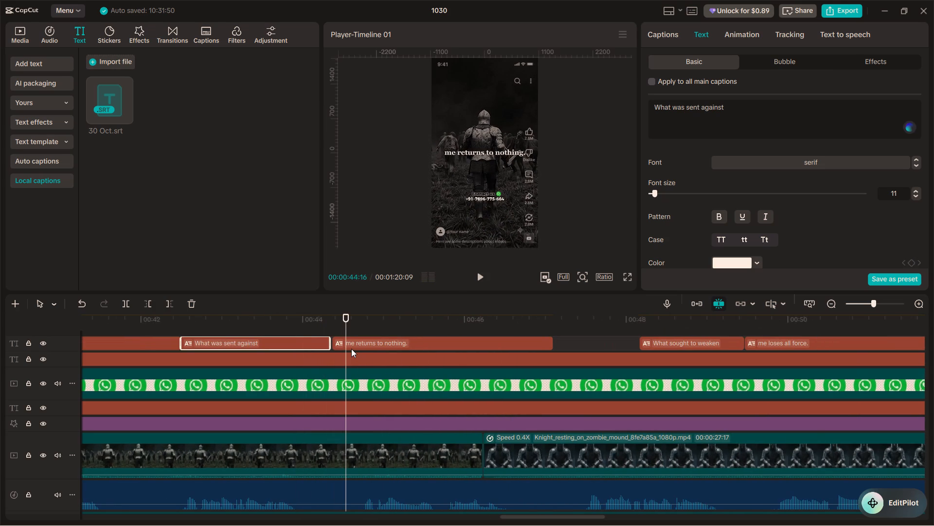
{"action": "left_click", "coordinate": [314, 327]}
{"action": "key", "text": "space"}
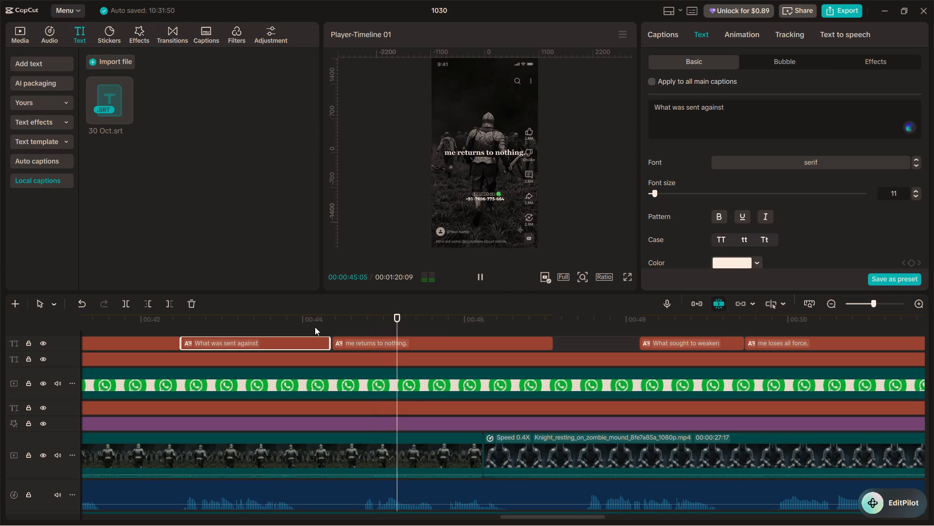
{"action": "key", "text": "space"}
{"action": "left_click", "coordinate": [360, 316]}
{"action": "left_click_drag", "start_coordinate": [356, 315], "coordinate": [361, 319]}
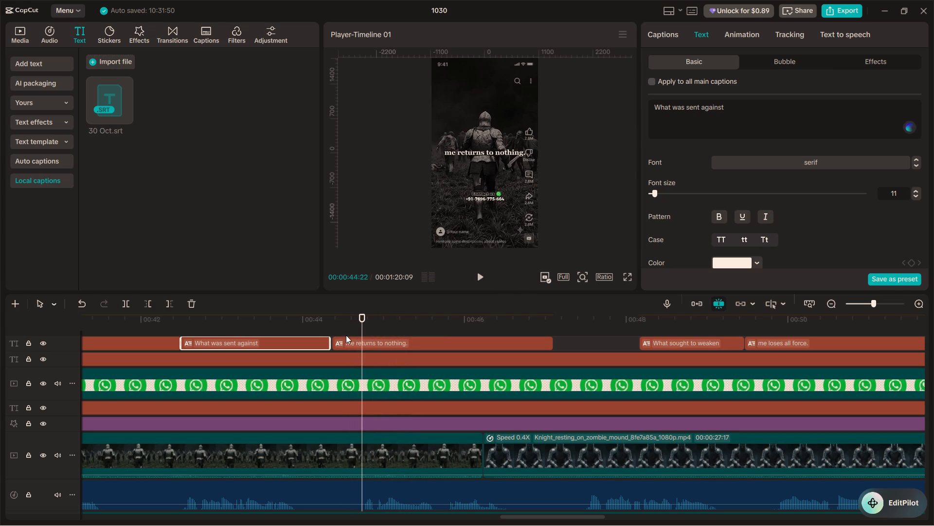
{"action": "left_click", "coordinate": [343, 346]}
{"action": "left_click_drag", "start_coordinate": [336, 339], "coordinate": [365, 342]}
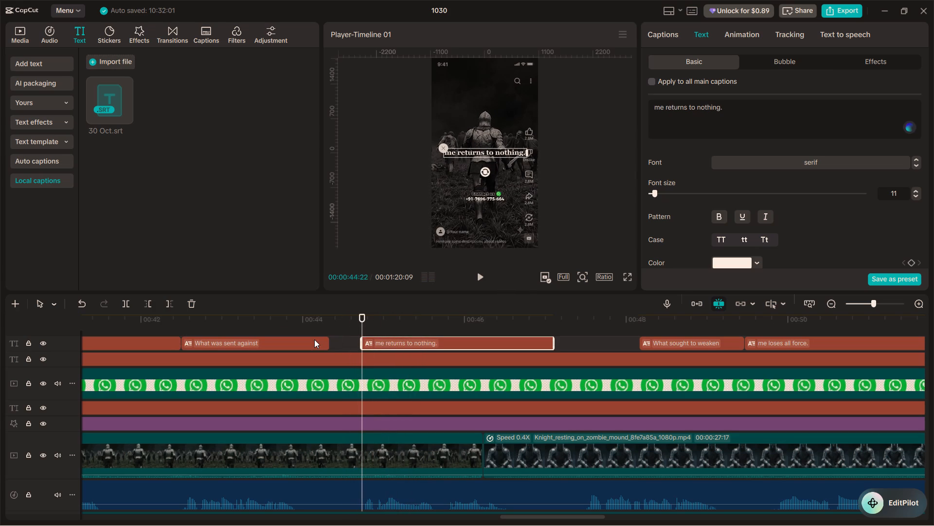
Extend the end of the "What was sent against" caption to the start of "me returns to nothing." at 00:00:44:22.
{"action": "left_click", "coordinate": [314, 339]}
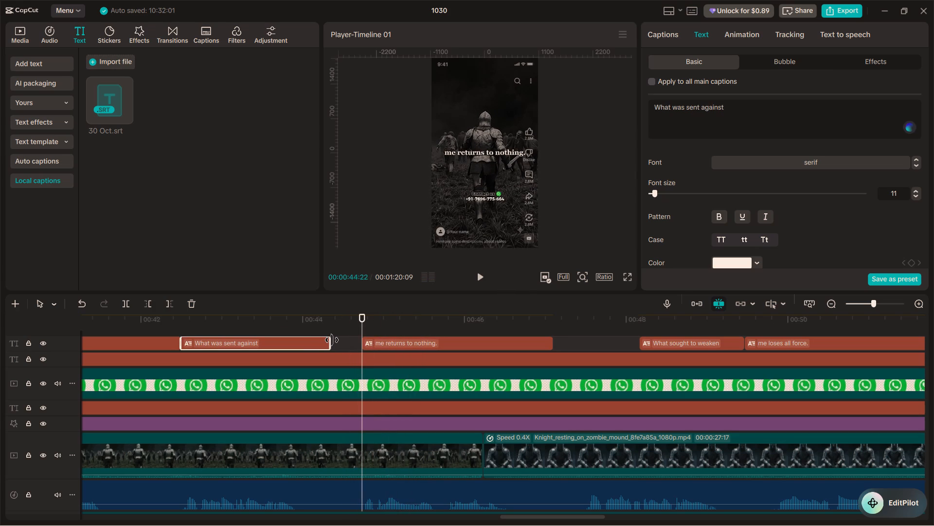
{"action": "left_click_drag", "start_coordinate": [330, 343], "coordinate": [361, 348]}
{"action": "left_click", "coordinate": [361, 348]}
Add "me" to the end of the "What was sent against" caption text.
{"action": "left_click", "coordinate": [737, 110]}
{"action": "key", "text": "space"}
{"action": "type", "text": "me"}
Play from just before "where I am awakened." into "me returns to nothing." to check the caption timing against the voiceover.
{"action": "left_click", "coordinate": [150, 325]}
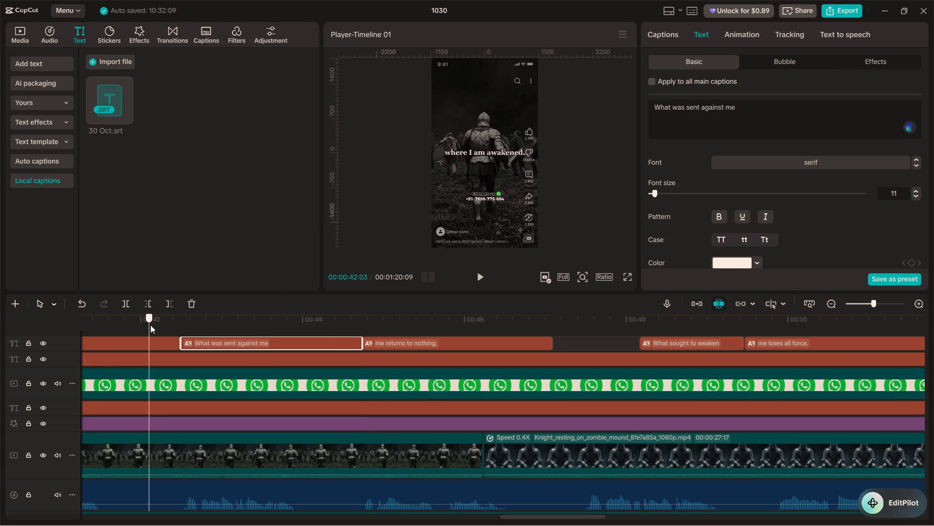
{"action": "scroll", "coordinate": [162, 332], "scroll_direction": "up", "scroll_amount": 4, "text": "alt"}
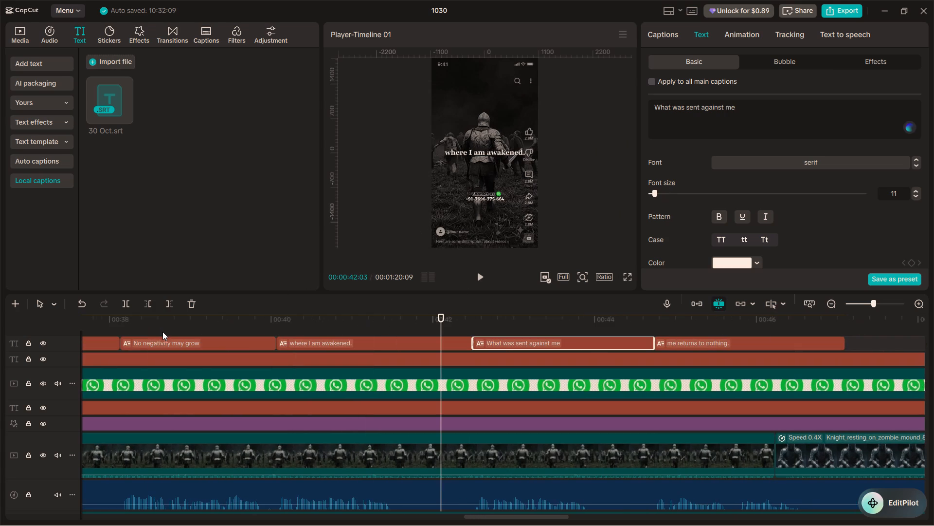
{"action": "left_click", "coordinate": [256, 321]}
{"action": "key", "text": "space"}
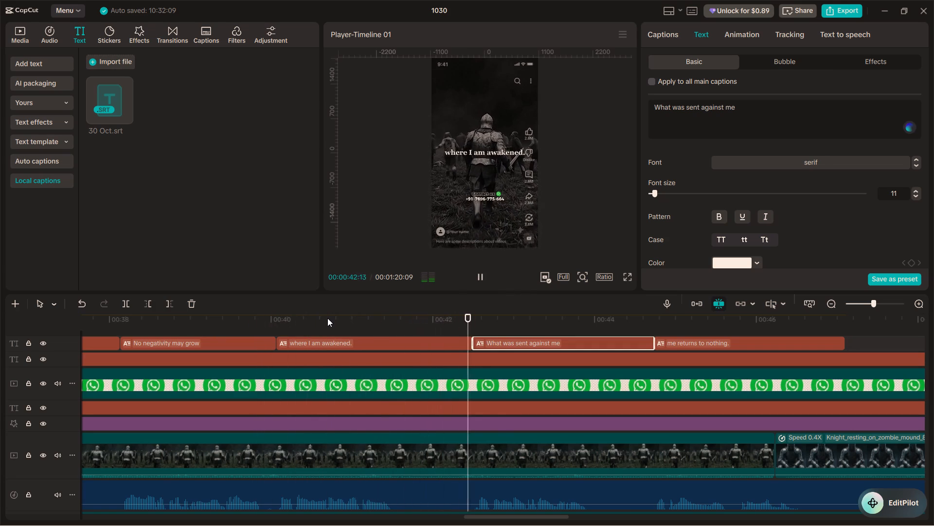
{"action": "key", "text": "space"}
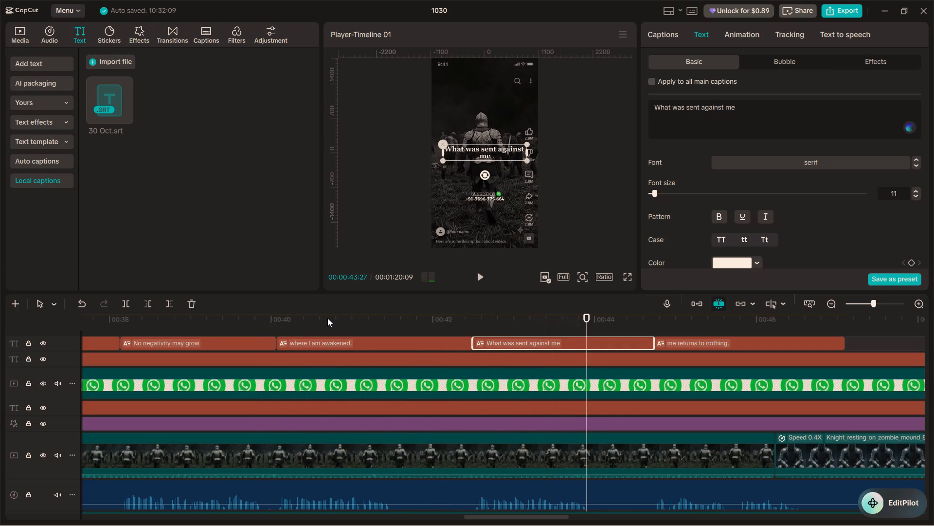
{"action": "key", "text": "space"}
{"action": "key", "text": "space"}
Remove "me" and its trailing space from the start of the "me returns to nothing." caption text.
{"action": "scroll", "coordinate": [329, 318], "scroll_direction": "down", "scroll_amount": 2, "text": "alt"}
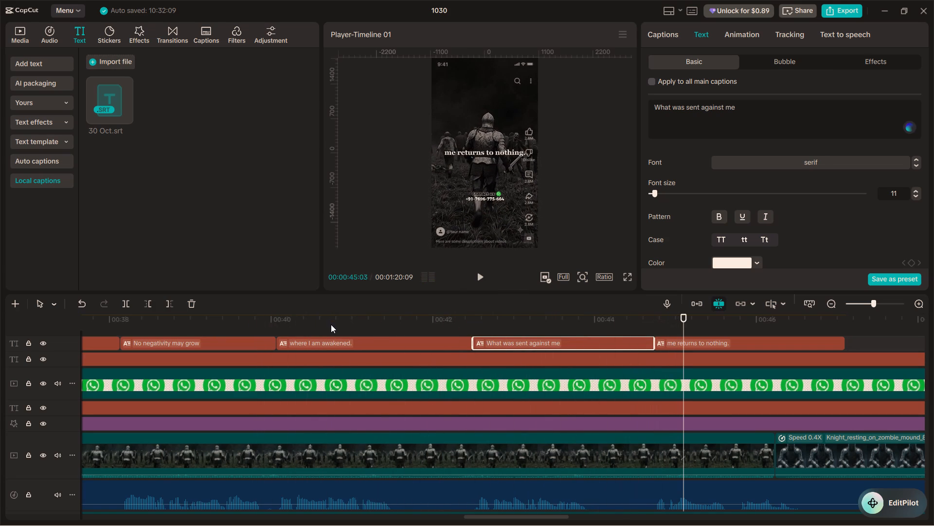
{"action": "scroll", "coordinate": [331, 324], "scroll_direction": "down", "scroll_amount": 3, "text": "alt"}
{"action": "scroll", "coordinate": [495, 409], "scroll_direction": "down", "scroll_amount": 3, "text": "alt"}
{"action": "left_click", "coordinate": [449, 324]}
{"action": "left_click_drag", "start_coordinate": [436, 322], "coordinate": [432, 321]}
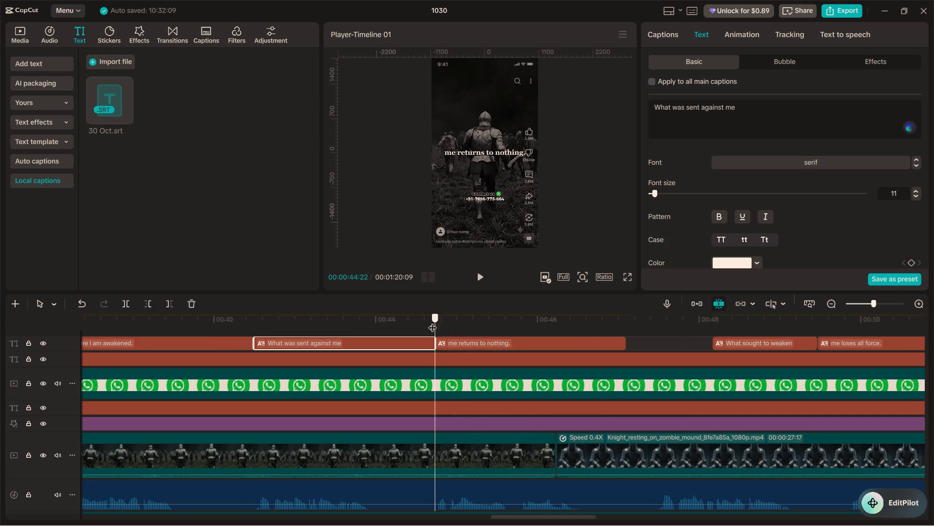
{"action": "left_click_drag", "start_coordinate": [432, 321], "coordinate": [429, 321]}
{"action": "left_click_drag", "start_coordinate": [429, 321], "coordinate": [436, 324]}
{"action": "left_click", "coordinate": [451, 343]}
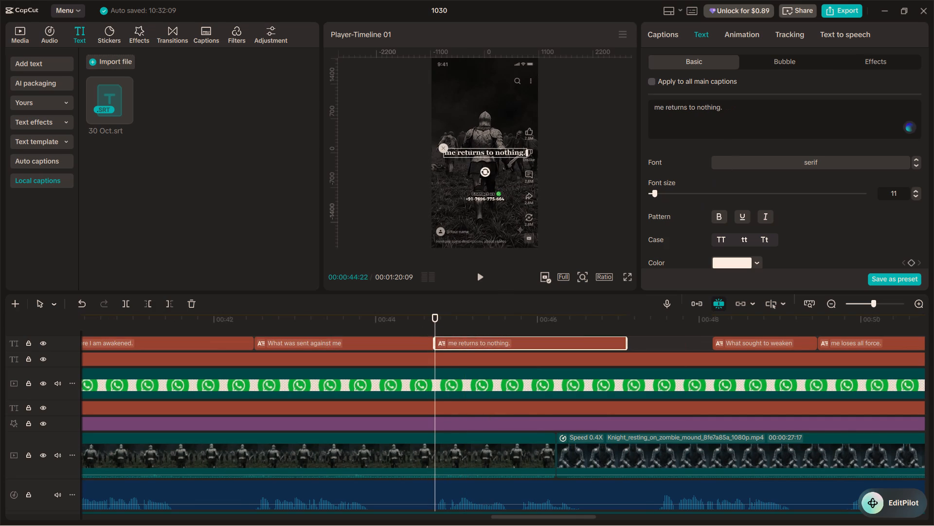
{"action": "left_click_drag", "start_coordinate": [664, 105], "coordinate": [647, 105]}
{"action": "key", "text": "BackSpace"}
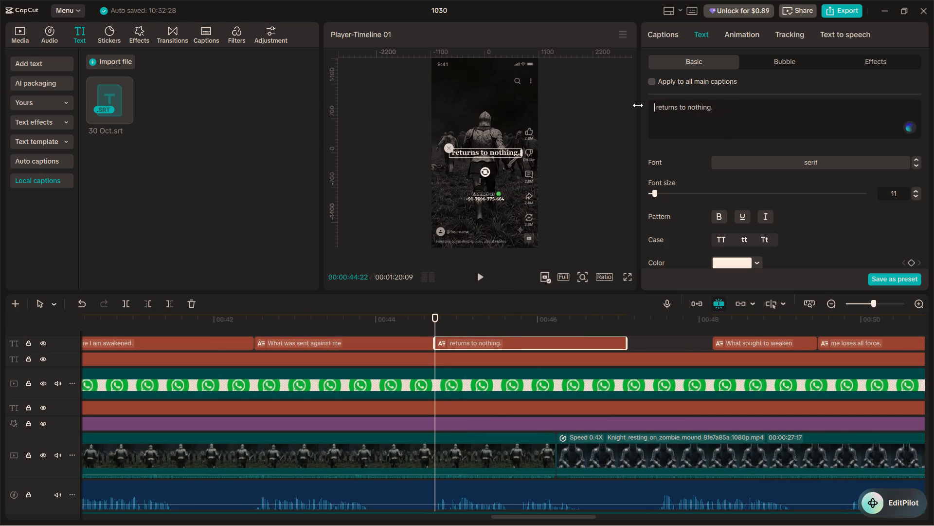
{"action": "key", "text": "Delete"}
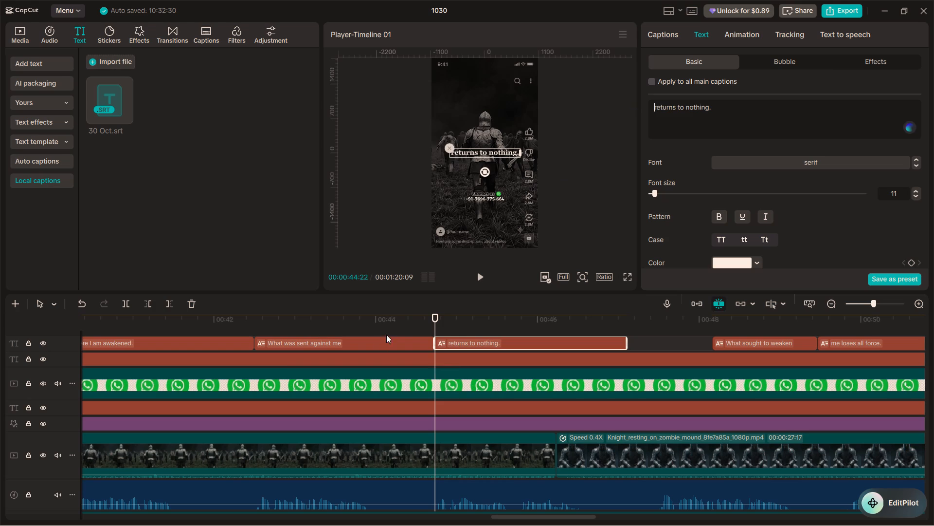
Play through "returns to nothing." to find where the next phrase begins and extend that caption's end to 00:00:47:14.
{"action": "left_click", "coordinate": [391, 327]}
{"action": "key", "text": "space"}
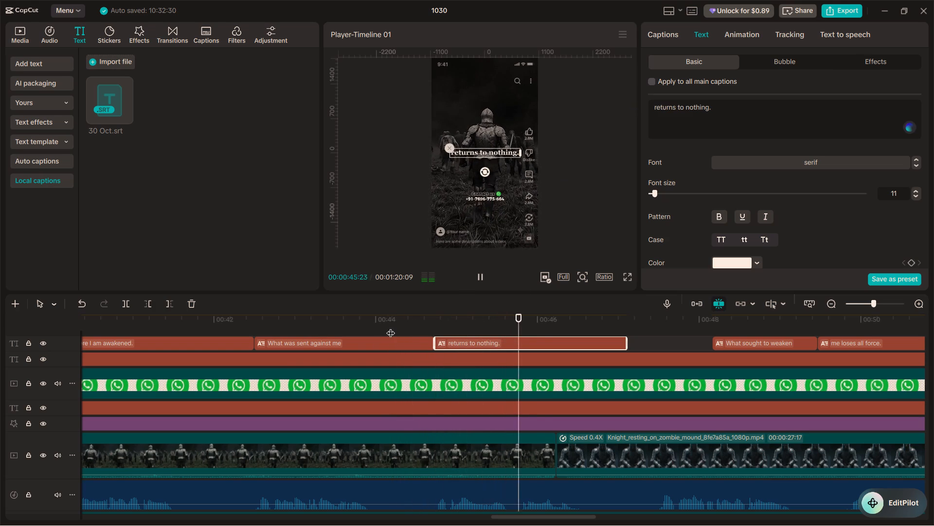
{"action": "key", "text": "space"}
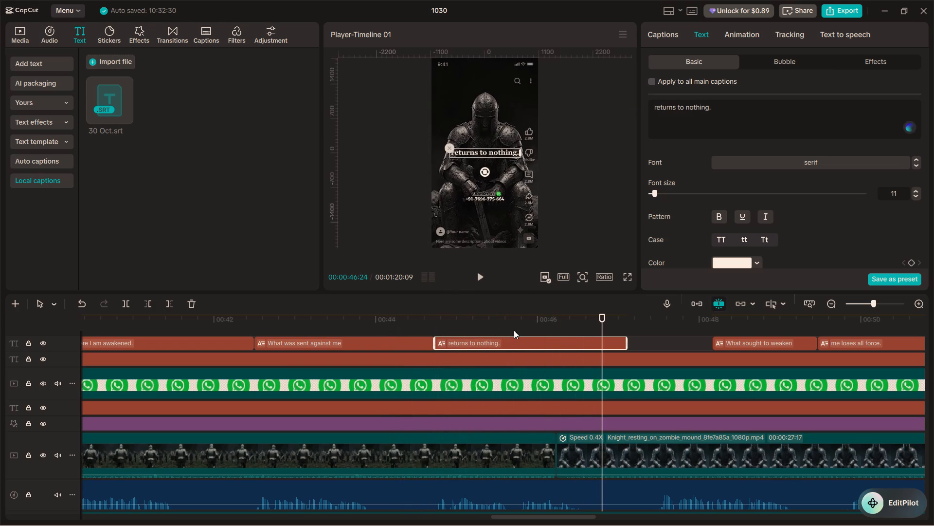
{"action": "scroll", "coordinate": [510, 324], "scroll_direction": "down", "scroll_amount": 6, "text": "alt"}
{"action": "key", "text": "space"}
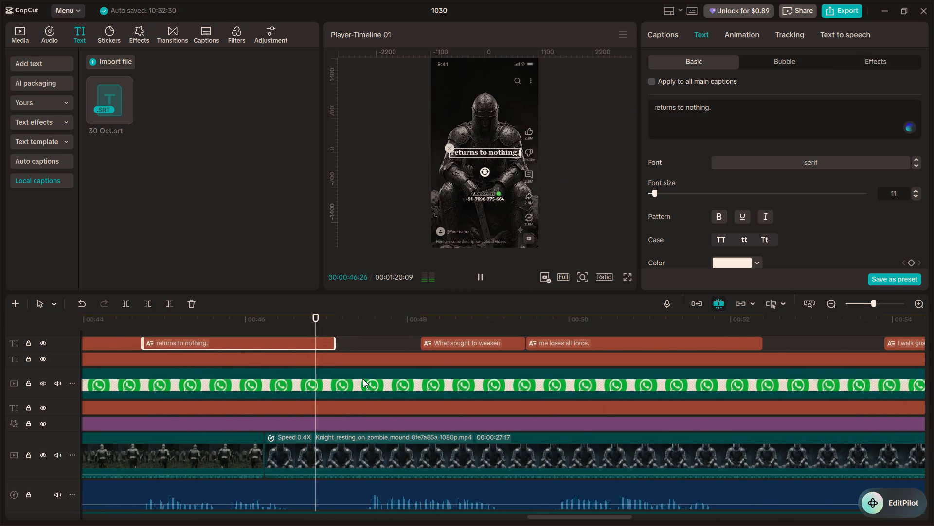
{"action": "key", "text": "space"}
{"action": "left_click_drag", "start_coordinate": [335, 342], "coordinate": [347, 342]}
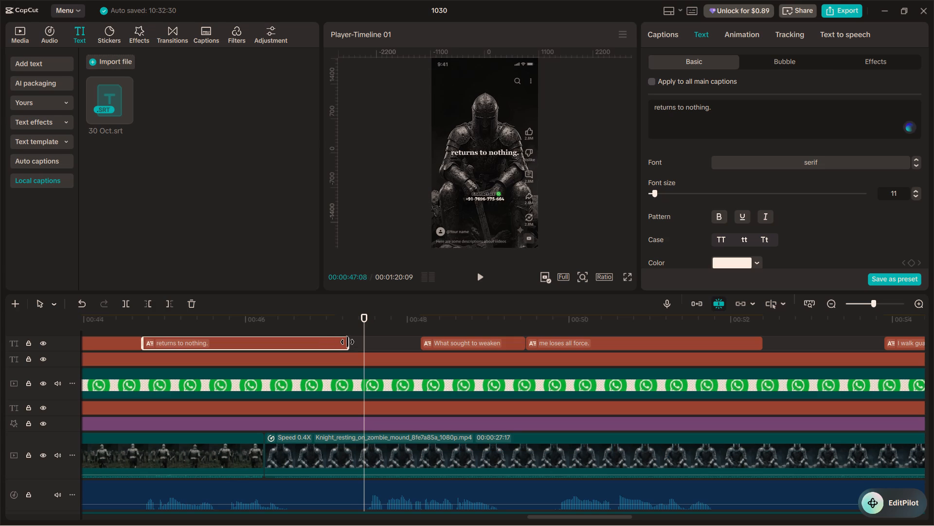
{"action": "left_click_drag", "start_coordinate": [347, 342], "coordinate": [362, 346]}
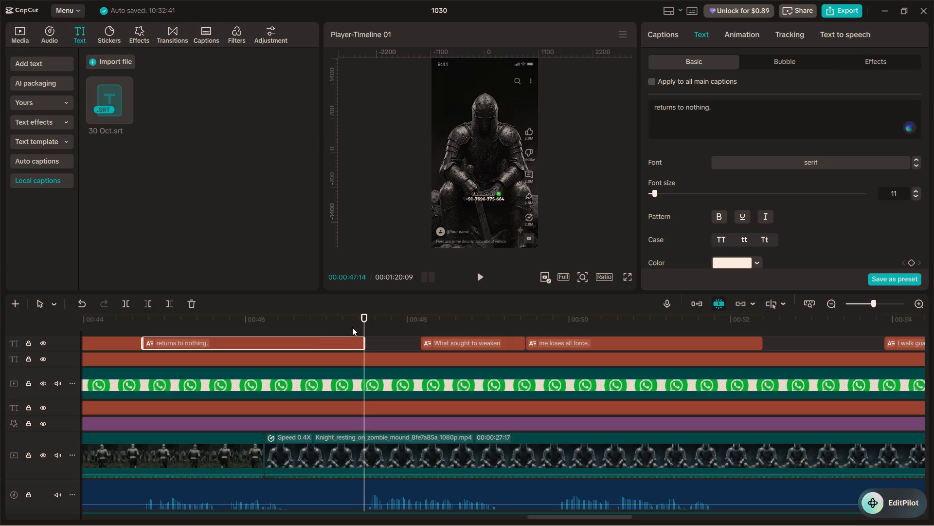
Play past the end of "returns to nothing." and extend the start of "What sought to weaken" back to meet it at 00:00:47:14.
{"action": "left_click", "coordinate": [352, 327]}
{"action": "key", "text": "space"}
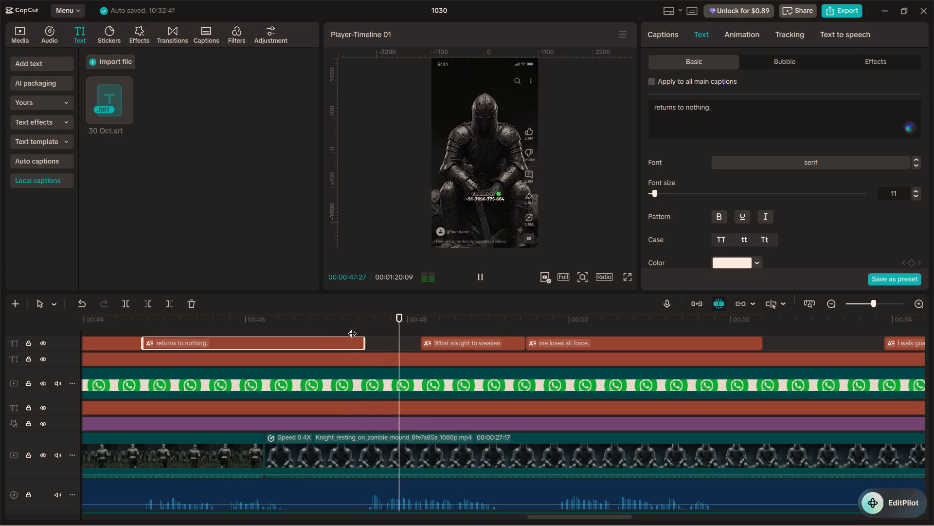
{"action": "key", "text": "space"}
{"action": "left_click", "coordinate": [439, 339]}
{"action": "left_click_drag", "start_coordinate": [417, 341], "coordinate": [377, 338]}
{"action": "left_click_drag", "start_coordinate": [419, 339], "coordinate": [366, 339]}
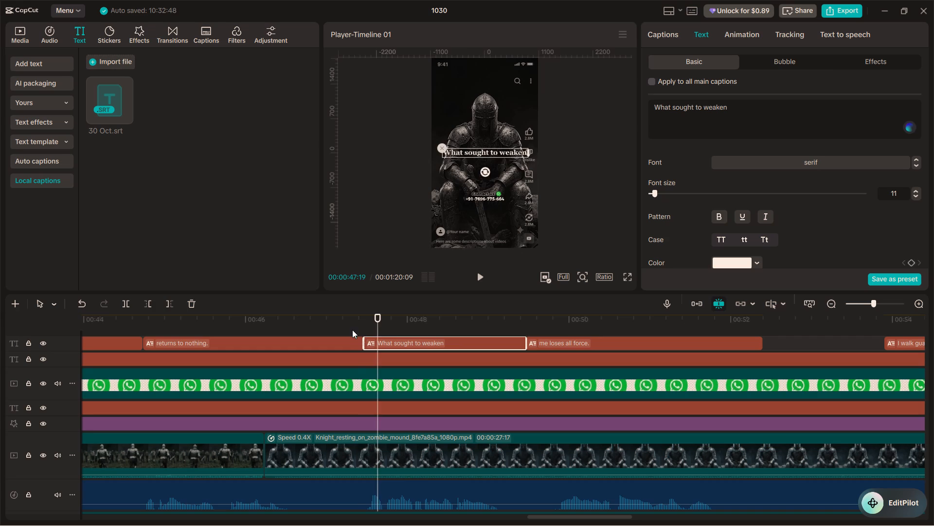
Check the "What sought to weaken" caption against the voiceover and add "me" to the end of its text.
{"action": "left_click", "coordinate": [351, 329]}
{"action": "key", "text": "space"}
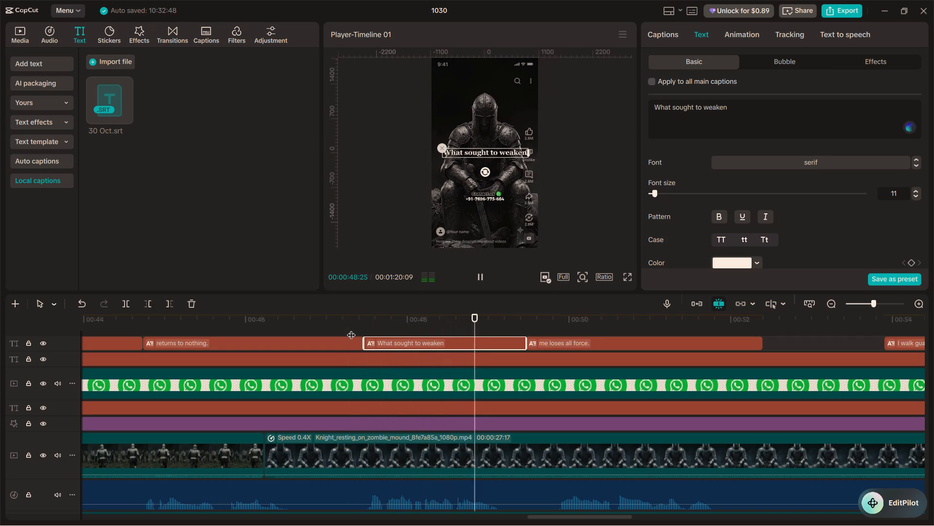
{"action": "key", "text": "space"}
{"action": "key", "text": "space"}
{"action": "key", "text": "space"}
{"action": "left_click", "coordinate": [736, 117]}
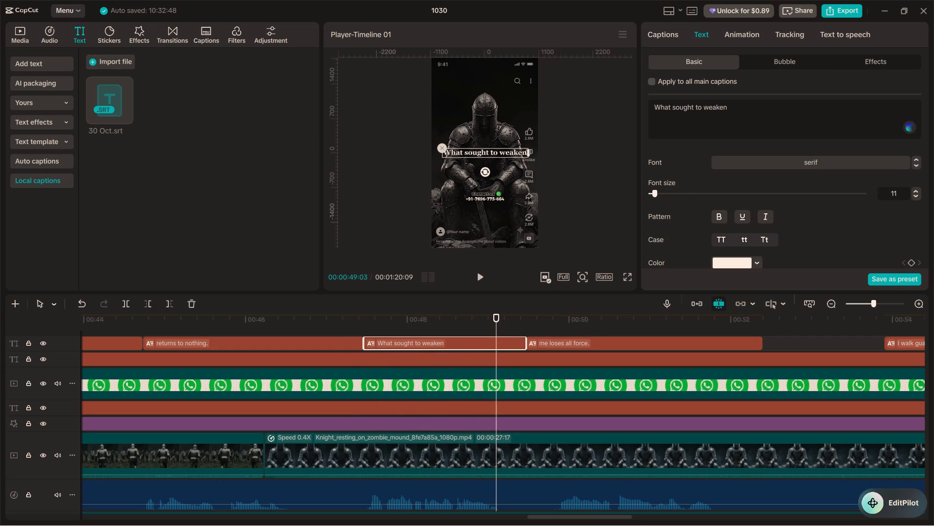
{"action": "key", "text": "space"}
{"action": "type", "text": "me"}
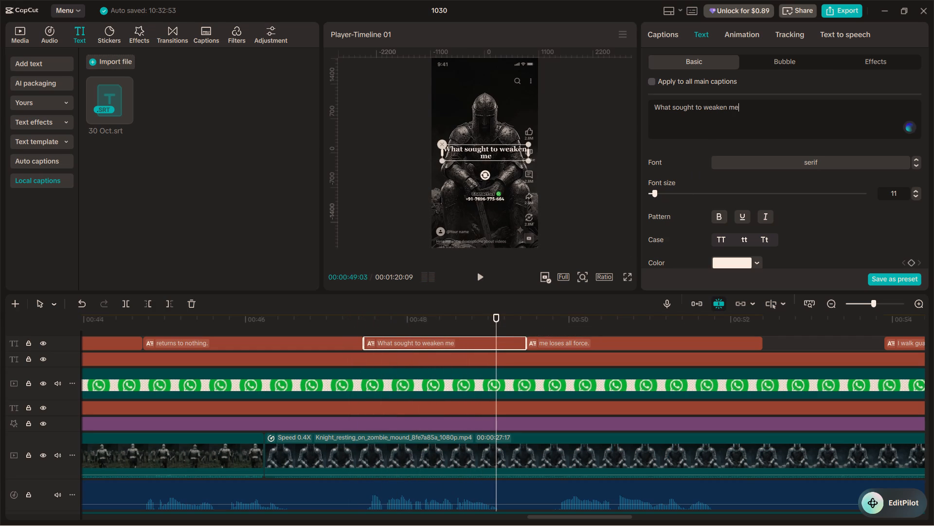
{"action": "key", "text": "Return"}
{"action": "key", "text": "BackSpace"}
Find where the next phrase begins and shift the boundary between "What sought to weaken me" and "me loses all force." to about 00:00:49:25.
{"action": "left_click", "coordinate": [500, 323]}
{"action": "key", "text": "space"}
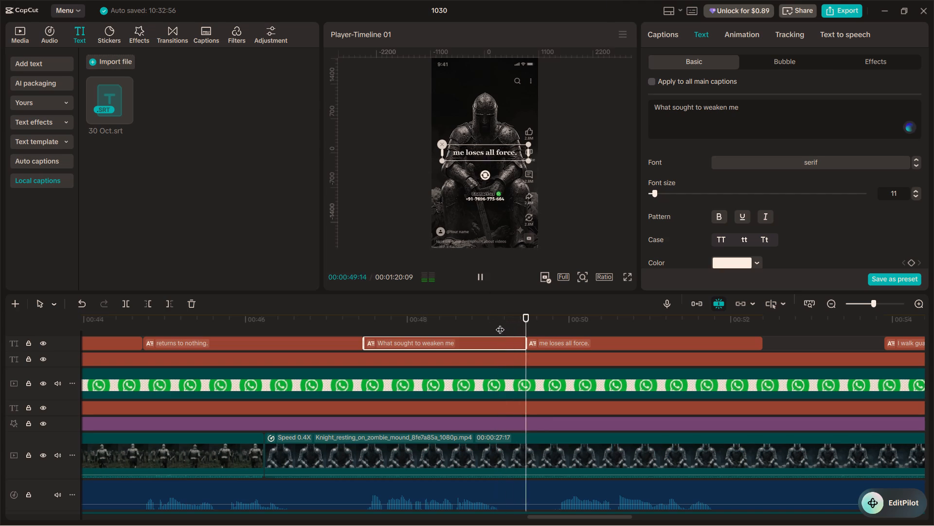
{"action": "key", "text": "space"}
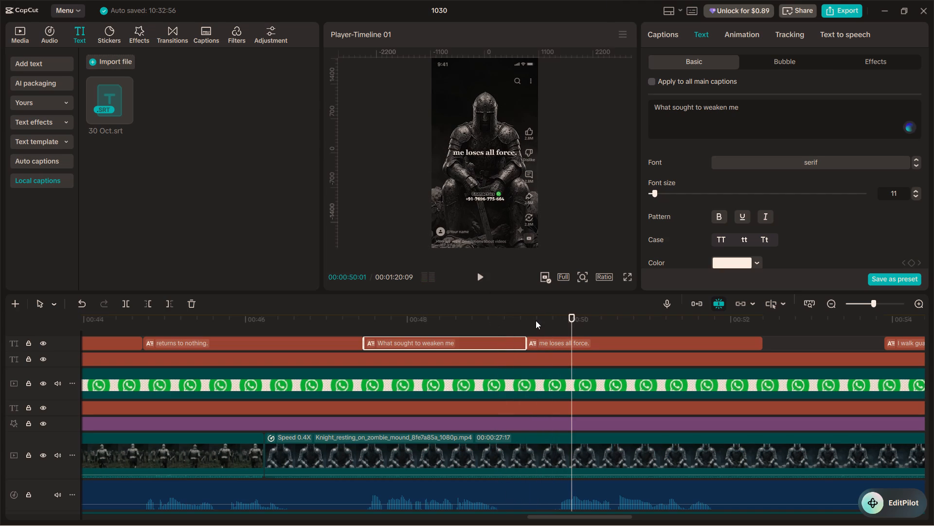
{"action": "left_click", "coordinate": [535, 317]}
{"action": "left_click_drag", "start_coordinate": [535, 312], "coordinate": [542, 311]}
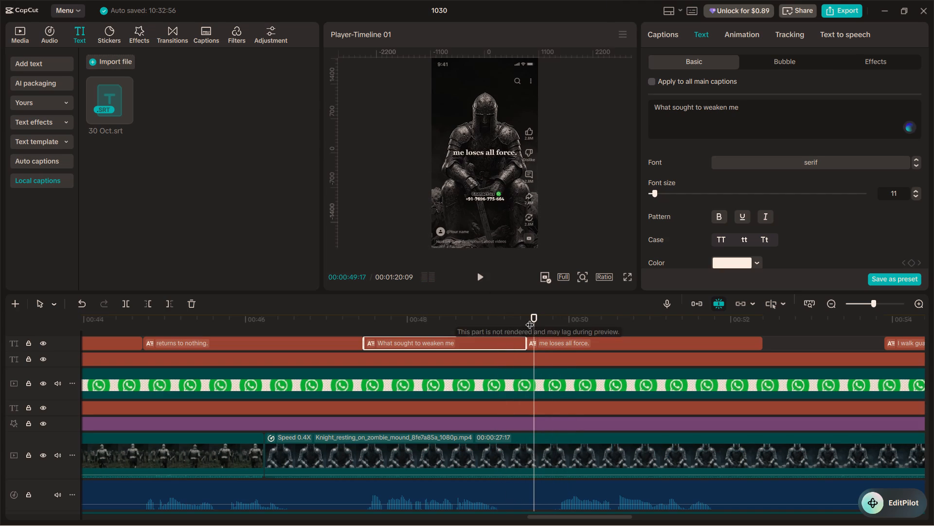
{"action": "left_click_drag", "start_coordinate": [532, 320], "coordinate": [556, 323]}
{"action": "left_click", "coordinate": [540, 343]}
{"action": "left_click_drag", "start_coordinate": [527, 341], "coordinate": [556, 342]}
{"action": "left_click", "coordinate": [516, 342]}
{"action": "left_click_drag", "start_coordinate": [528, 342], "coordinate": [574, 338]}
Remove "me" and its trailing space from the start of the "me loses all force." caption text.
{"action": "left_click", "coordinate": [574, 317]}
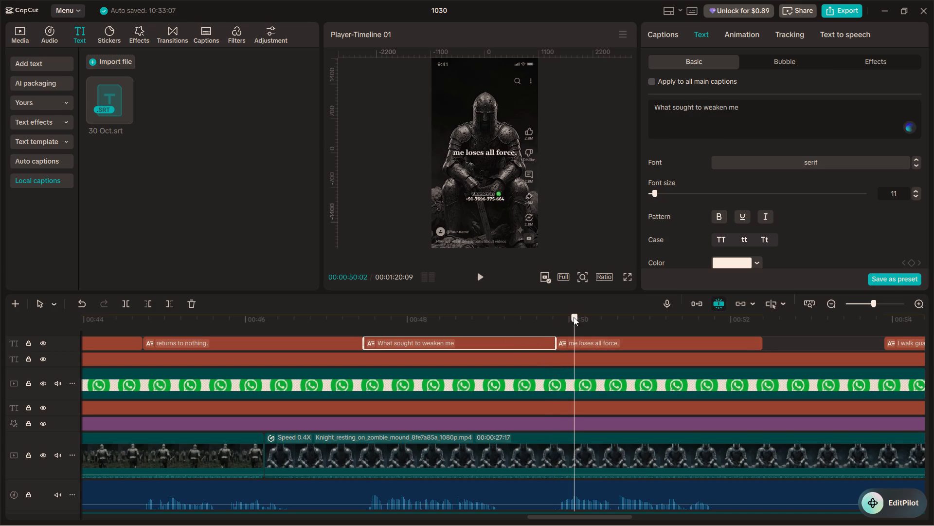
{"action": "left_click", "coordinate": [576, 340]}
{"action": "left_click_drag", "start_coordinate": [665, 107], "coordinate": [611, 107]}
{"action": "key", "text": "BackSpace"}
{"action": "key", "text": "Delete"}
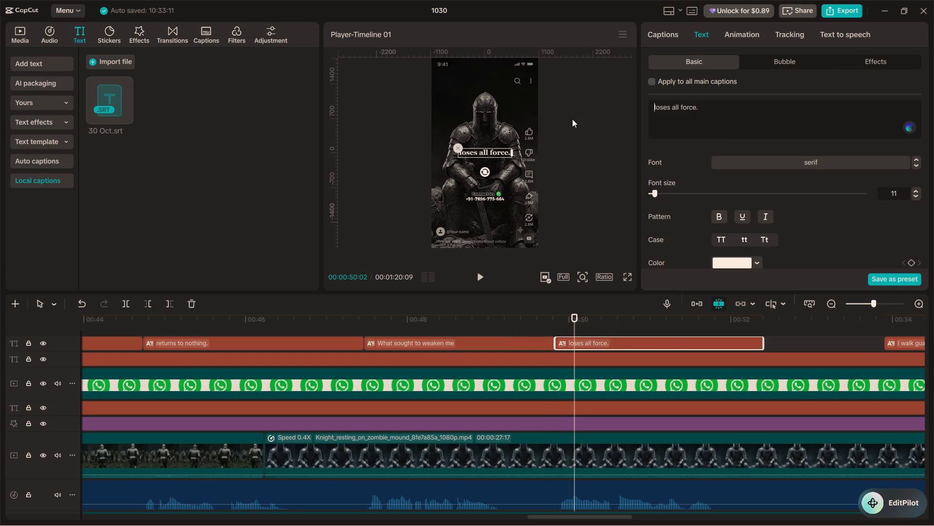
Play through "loses all force." to find where the next phrase begins and extend that caption's end to 00:00:53:24.
{"action": "left_click", "coordinate": [541, 318]}
{"action": "key", "text": "space"}
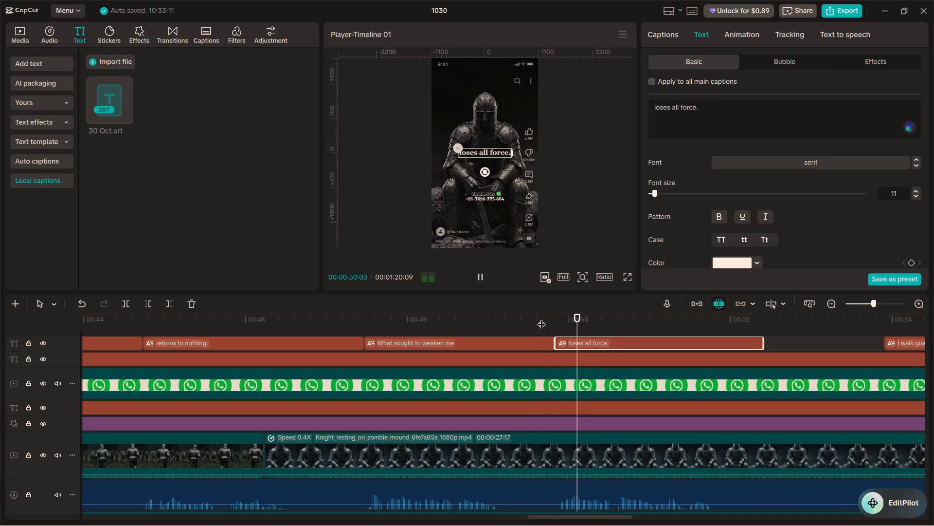
{"action": "scroll", "coordinate": [559, 306], "scroll_direction": "down", "scroll_amount": 4}
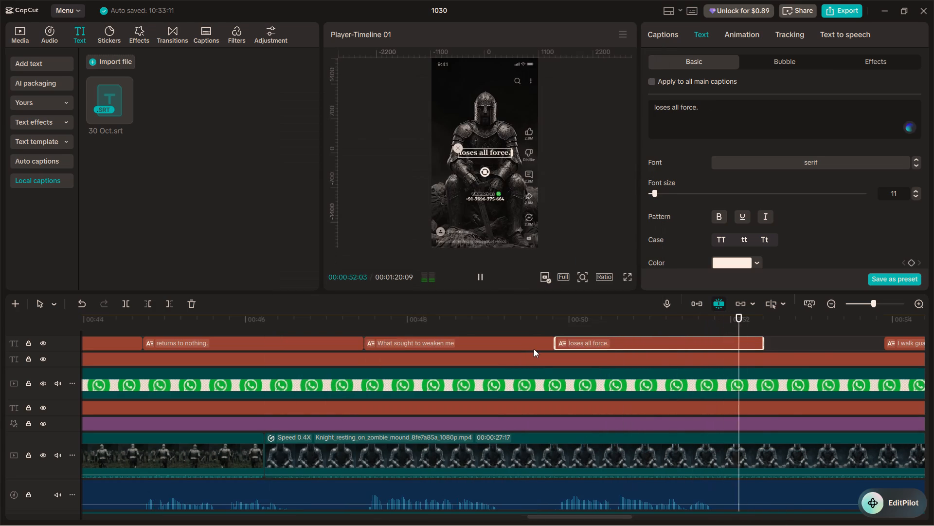
{"action": "scroll", "coordinate": [537, 344], "scroll_direction": "down", "scroll_amount": 4, "text": "alt"}
{"action": "key", "text": "space"}
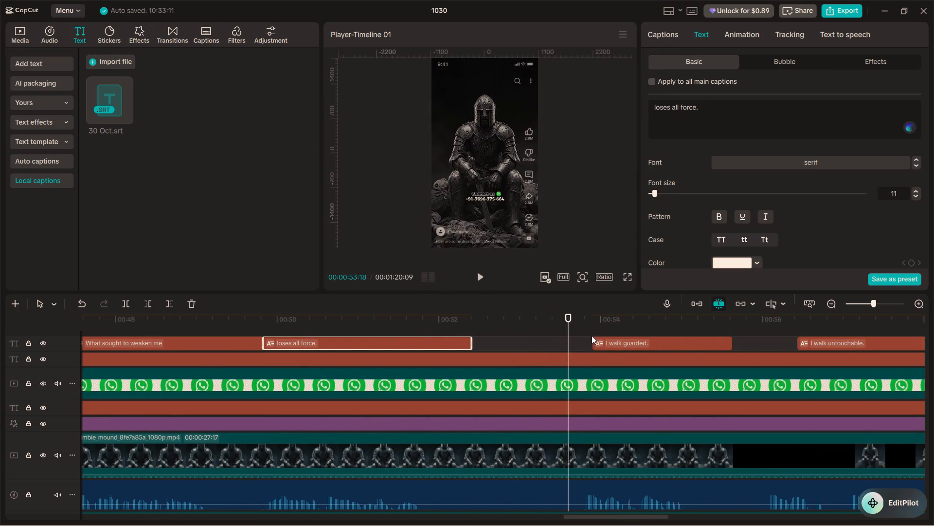
{"action": "left_click_drag", "start_coordinate": [570, 320], "coordinate": [584, 326]}
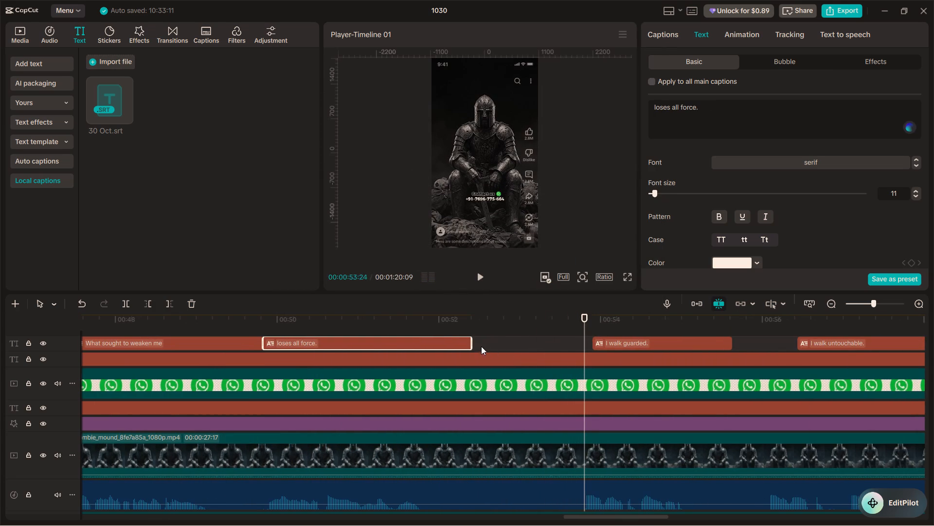
{"action": "left_click_drag", "start_coordinate": [469, 339], "coordinate": [581, 356]}
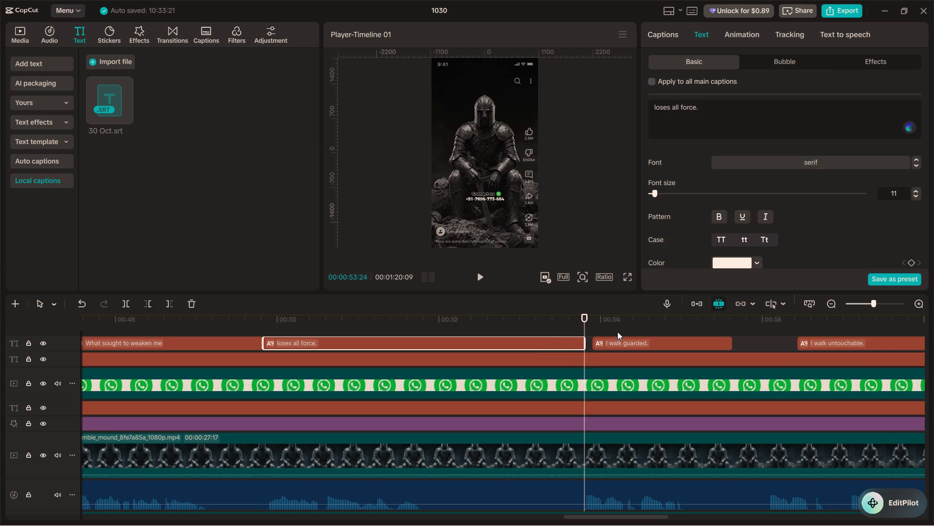
Check the "I walk guarded." caption against the voiceover and move it earlier to start where "loses all force." ends, at 00:00:53:24.
{"action": "left_click", "coordinate": [615, 340]}
{"action": "left_click", "coordinate": [565, 319]}
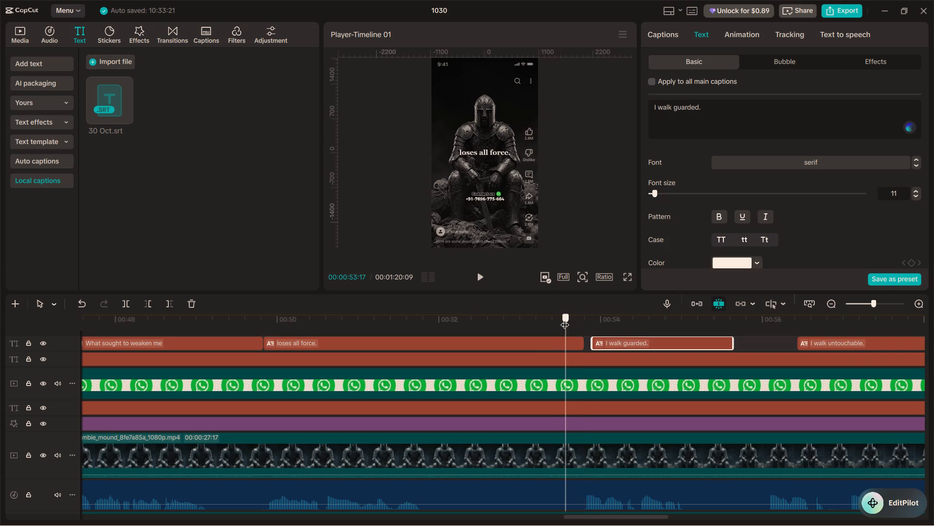
{"action": "key", "text": "space"}
{"action": "key", "text": "space"}
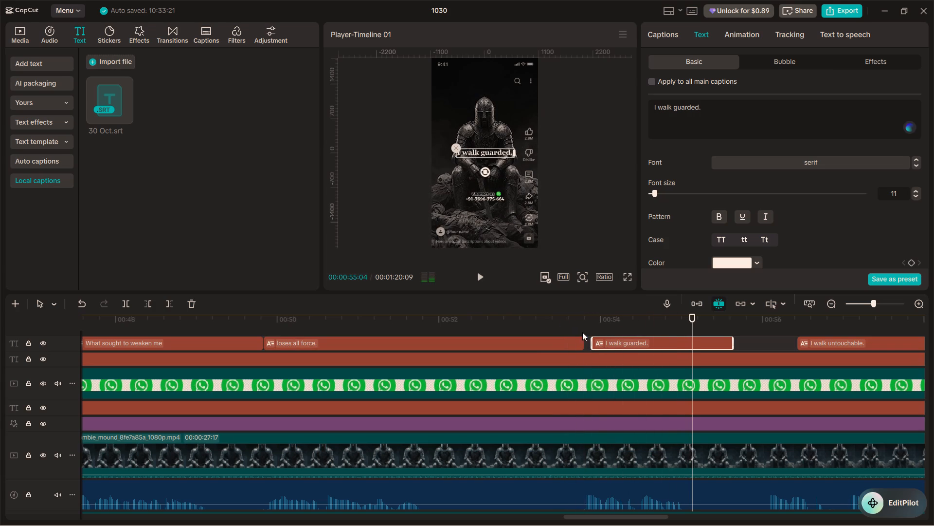
{"action": "left_click_drag", "start_coordinate": [601, 343], "coordinate": [592, 343]}
Play through "I walk guarded." to find where the next phrase begins and extend that caption's end to 00:00:56:02.
{"action": "left_click", "coordinate": [578, 317]}
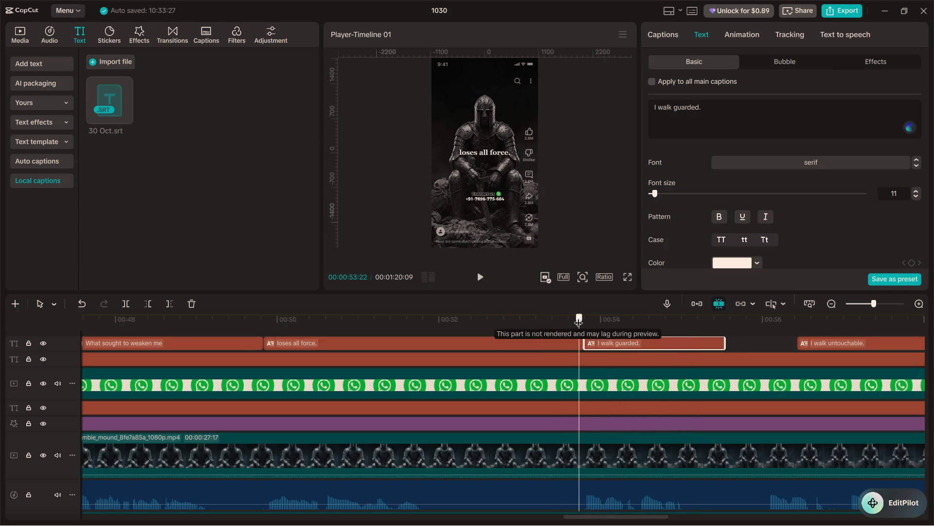
{"action": "key", "text": "space"}
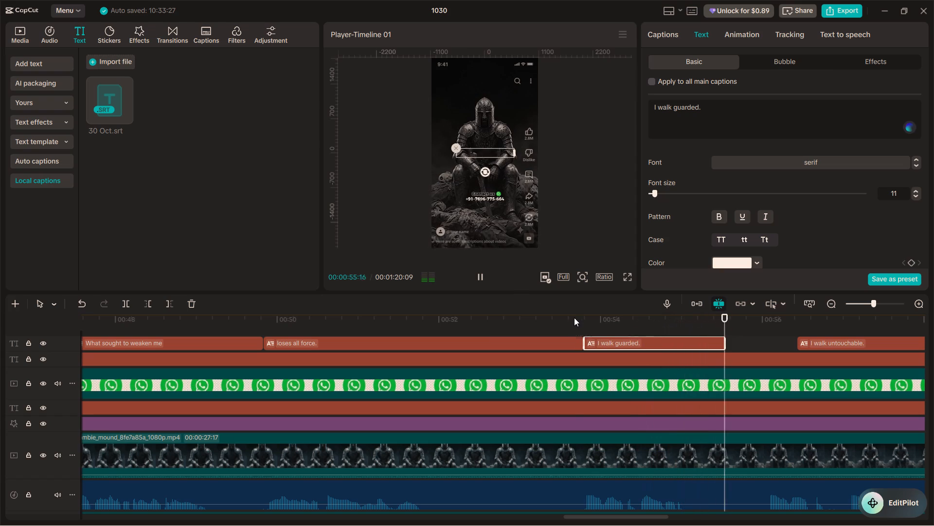
{"action": "key", "text": "space"}
{"action": "left_click", "coordinate": [570, 319]}
{"action": "key", "text": "space"}
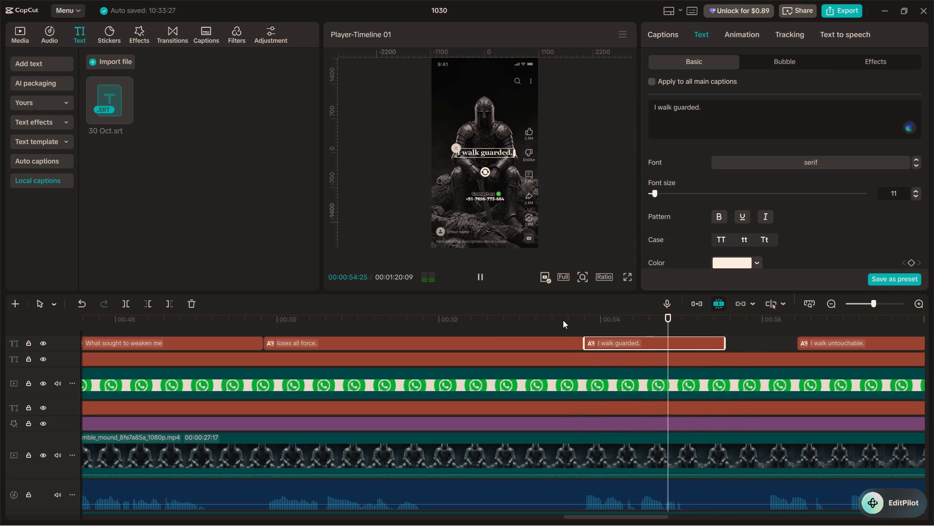
{"action": "key", "text": "space"}
{"action": "left_click_drag", "start_coordinate": [736, 314], "coordinate": [748, 320]}
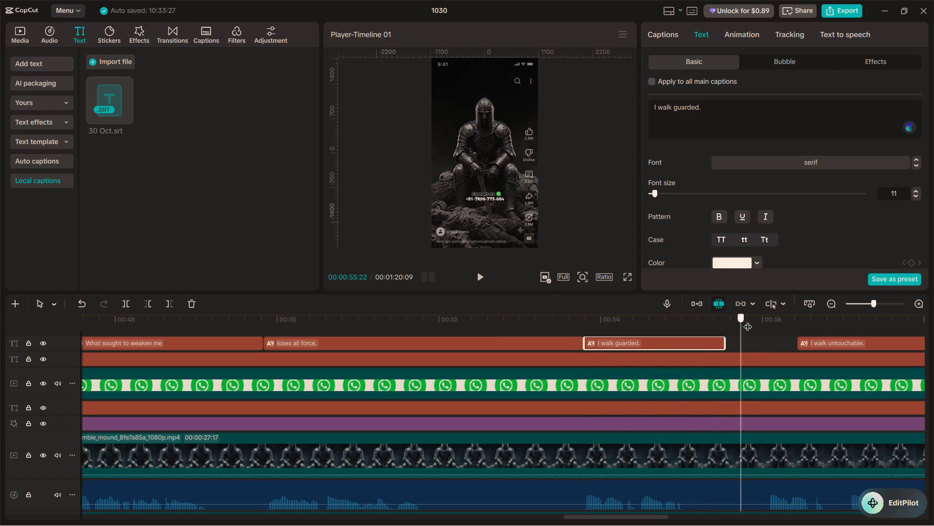
{"action": "left_click_drag", "start_coordinate": [748, 320], "coordinate": [768, 335]}
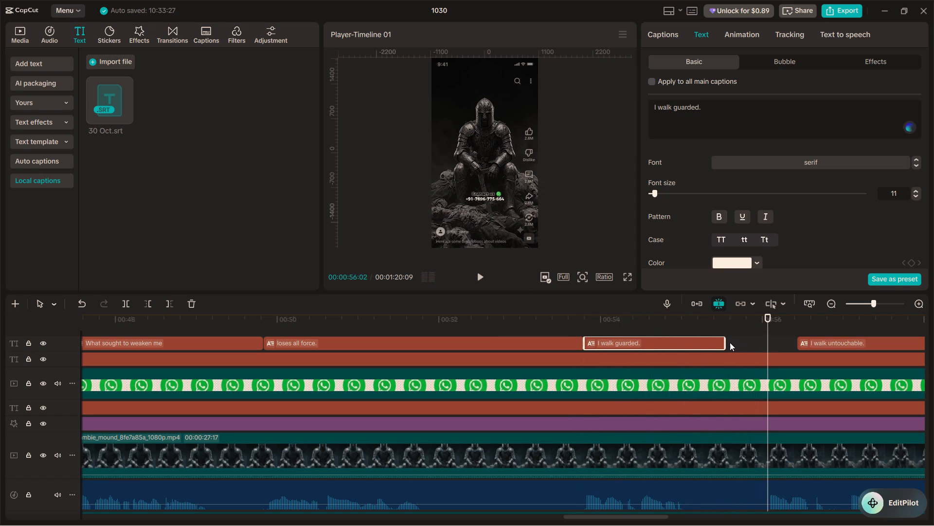
{"action": "left_click_drag", "start_coordinate": [724, 345], "coordinate": [765, 346]}
Extend the start of the "I walk untouchable." caption back to meet the end of "I walk guarded." at 00:00:56:02.
{"action": "scroll", "coordinate": [697, 352], "scroll_direction": "down", "scroll_amount": 5, "text": "alt"}
{"action": "left_click", "coordinate": [475, 342]}
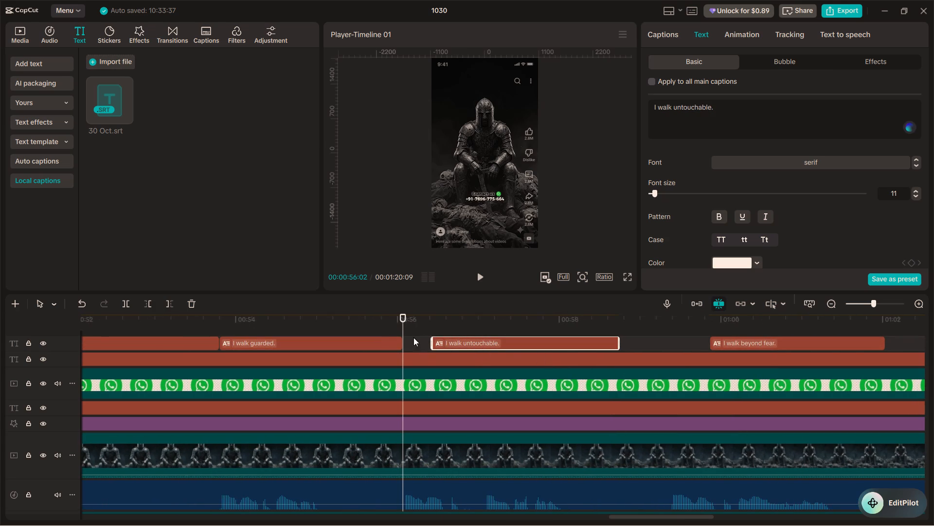
{"action": "left_click", "coordinate": [390, 321]}
{"action": "left_click_drag", "start_coordinate": [431, 340], "coordinate": [414, 339]}
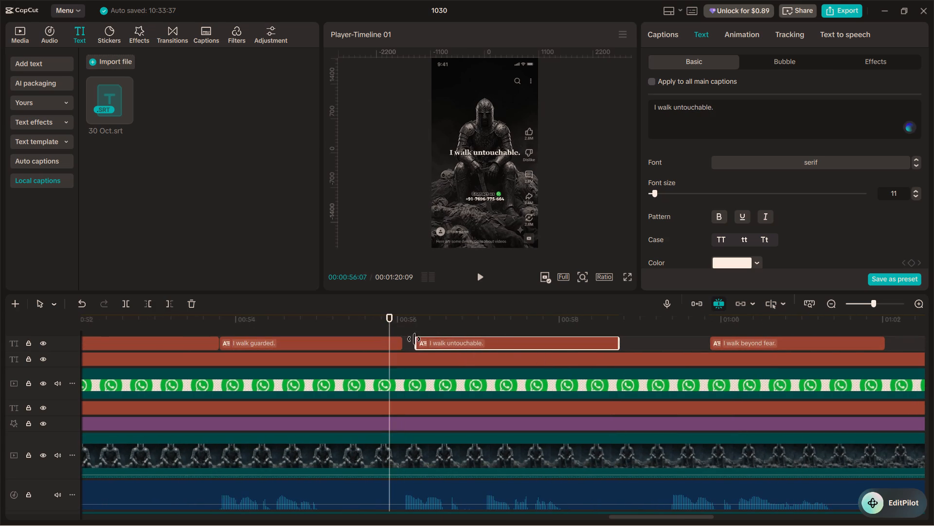
{"action": "left_click_drag", "start_coordinate": [414, 339], "coordinate": [404, 337]}
{"action": "left_click_drag", "start_coordinate": [400, 344], "coordinate": [385, 341]}
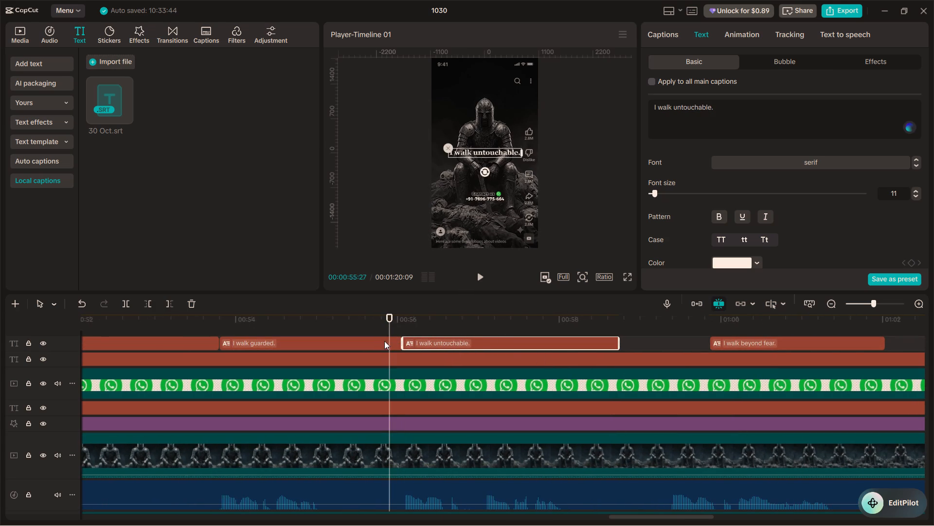
Play through "I walk untouchable." to find where the next phrase begins and extend that caption's end to 00:00:59:11.
{"action": "left_click", "coordinate": [385, 331]}
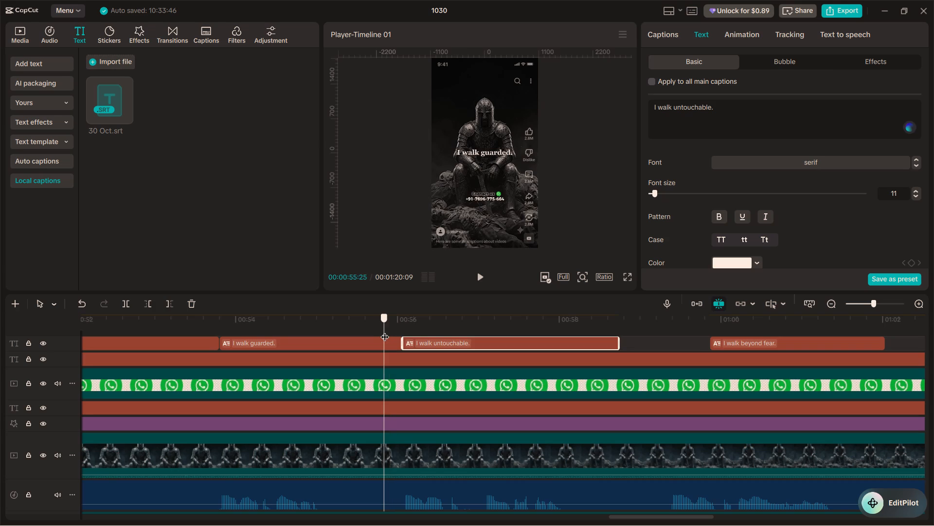
{"action": "key", "text": "space"}
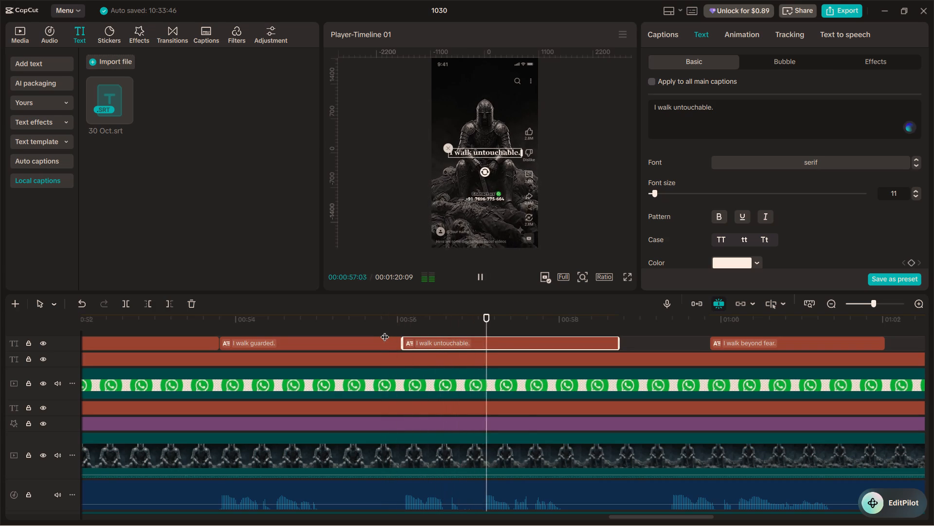
{"action": "key", "text": "space"}
{"action": "left_click", "coordinate": [392, 327]}
{"action": "key", "text": "space"}
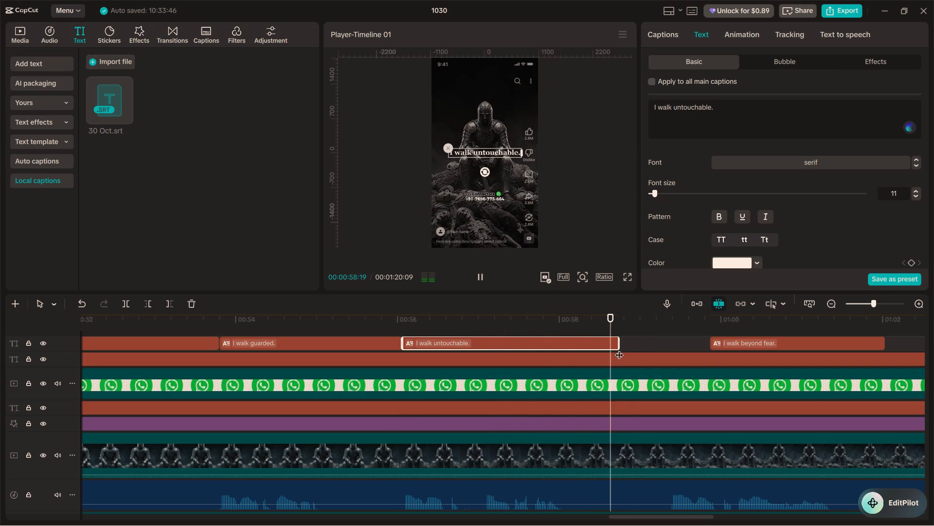
{"action": "key", "text": "space"}
{"action": "left_click_drag", "start_coordinate": [632, 328], "coordinate": [667, 332]}
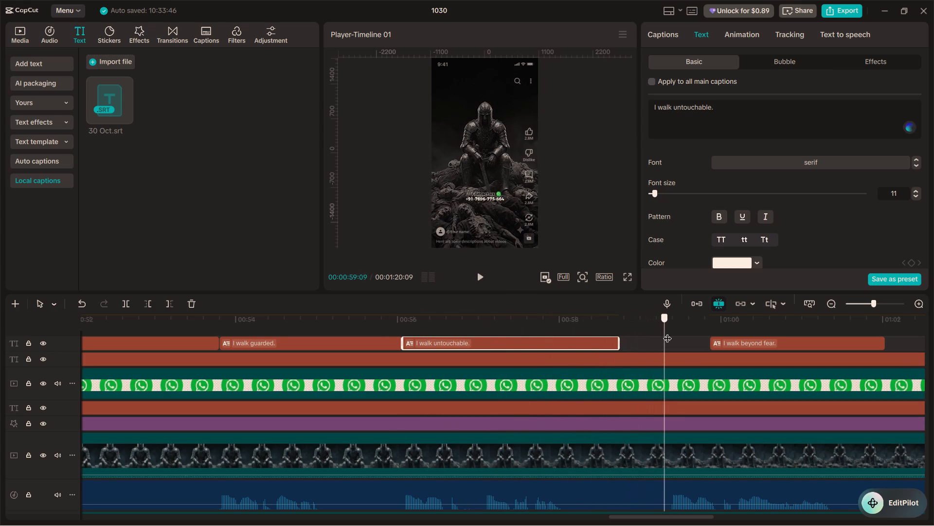
{"action": "left_click_drag", "start_coordinate": [667, 332], "coordinate": [670, 333]}
{"action": "left_click_drag", "start_coordinate": [619, 342], "coordinate": [673, 345]}
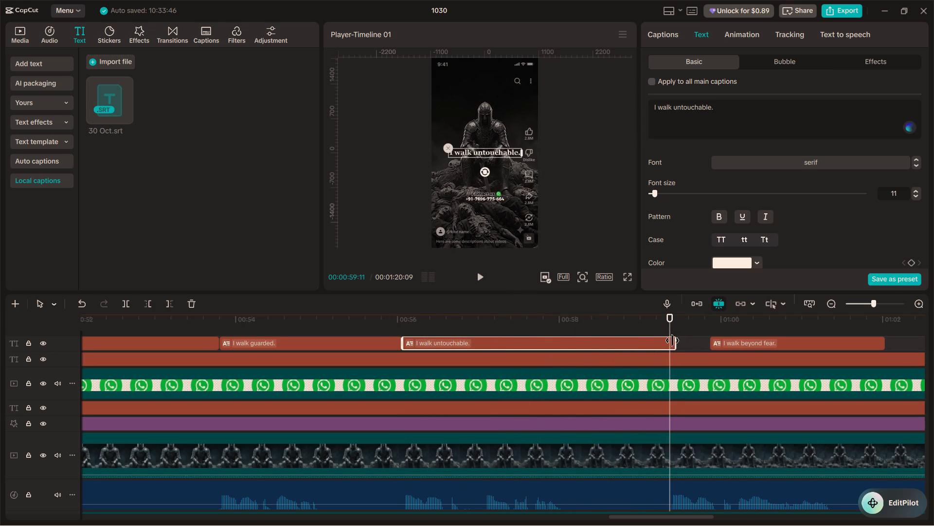
{"action": "left_click_drag", "start_coordinate": [675, 343], "coordinate": [666, 344]}
Check the next phrase by playback and move the "I walk beyond fear." caption earlier to start where "I walk untouchable." ends, at 00:00:59:11.
{"action": "left_click", "coordinate": [659, 328]}
{"action": "key", "text": "space"}
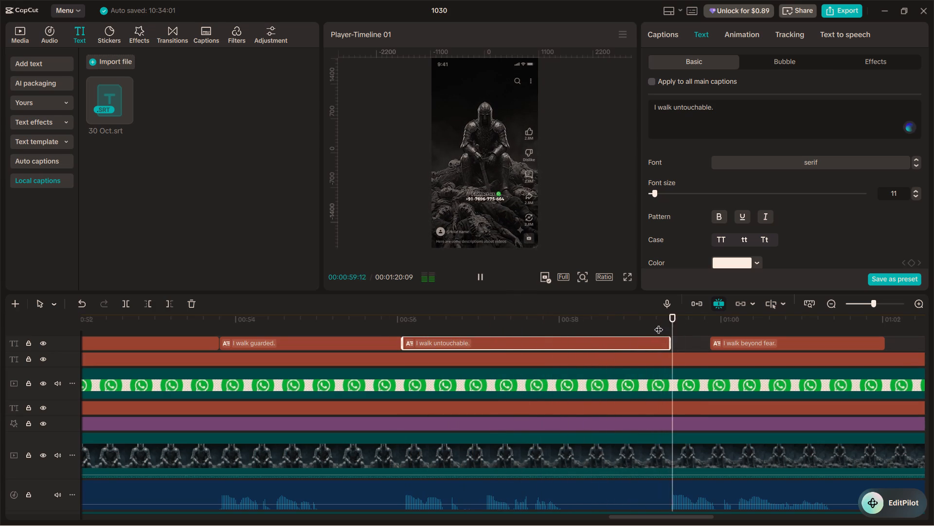
{"action": "key", "text": "space"}
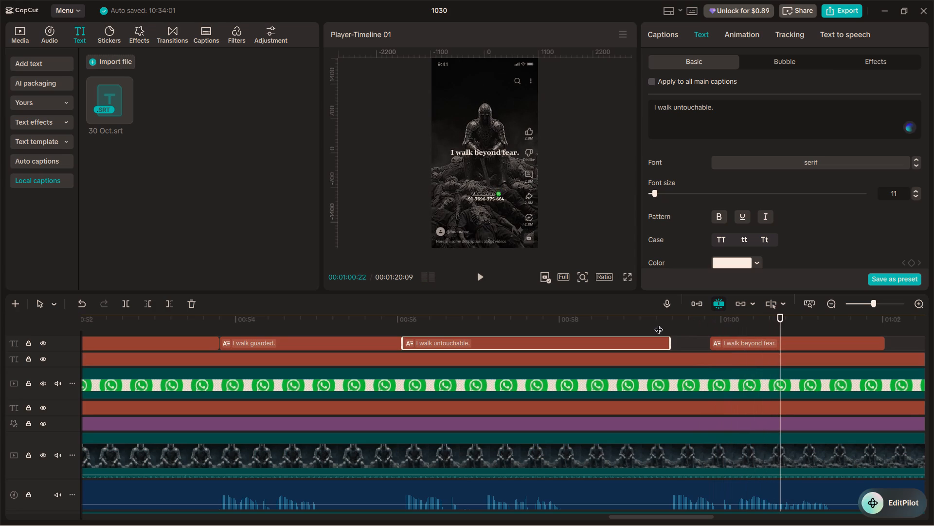
{"action": "scroll", "coordinate": [659, 323], "scroll_direction": "down", "scroll_amount": 4, "text": "alt"}
{"action": "left_click", "coordinate": [727, 345]}
{"action": "left_click_drag", "start_coordinate": [728, 343], "coordinate": [683, 341]}
{"action": "left_click_drag", "start_coordinate": [683, 340], "coordinate": [690, 358]}
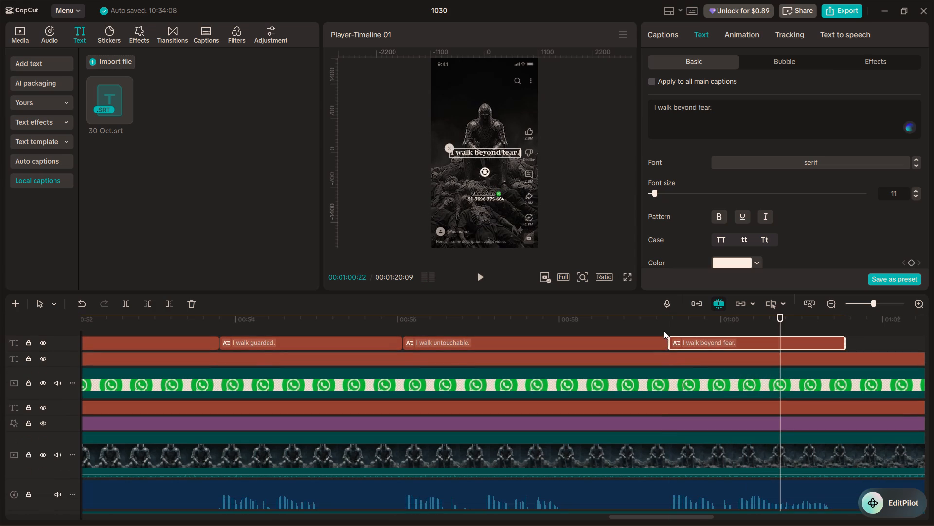
Play through "I walk beyond fear." to find where the next phrase begins and extend that caption's end to 00:01:02:14.
{"action": "left_click", "coordinate": [662, 324]}
{"action": "key", "text": "space"}
{"action": "key", "text": "space"}
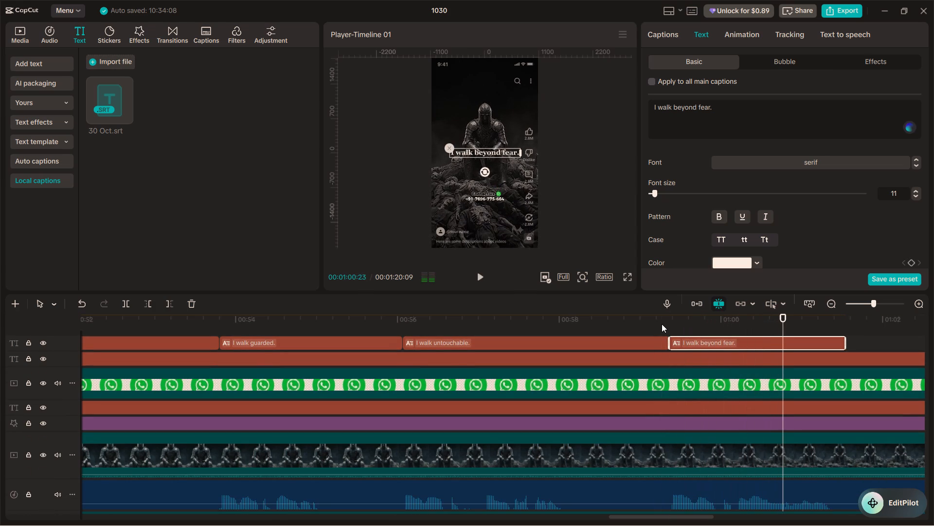
{"action": "key", "text": "space"}
{"action": "scroll", "coordinate": [662, 324], "scroll_direction": "down", "scroll_amount": 4, "text": "alt"}
{"action": "scroll", "coordinate": [632, 355], "scroll_direction": "down", "scroll_amount": 4, "text": "alt"}
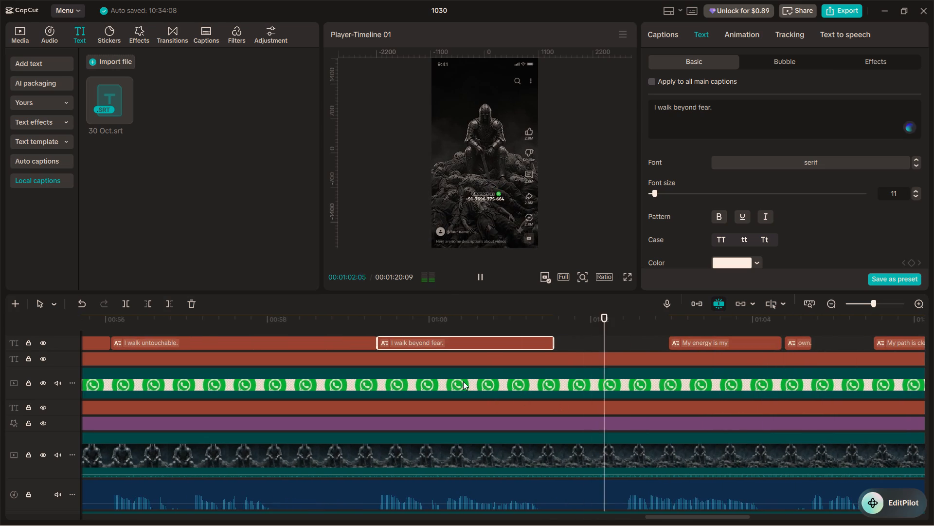
{"action": "key", "text": "space"}
{"action": "left_click_drag", "start_coordinate": [555, 342], "coordinate": [624, 351]}
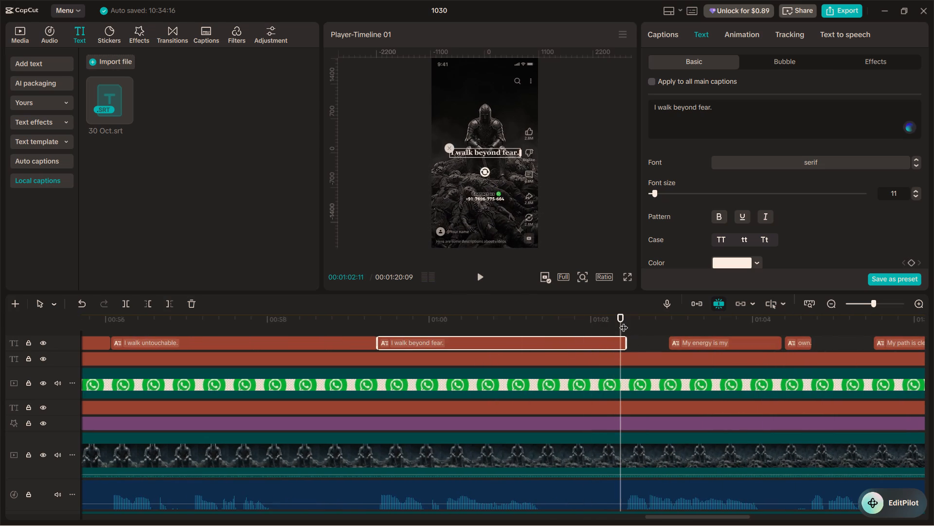
{"action": "left_click_drag", "start_coordinate": [620, 323], "coordinate": [629, 327]}
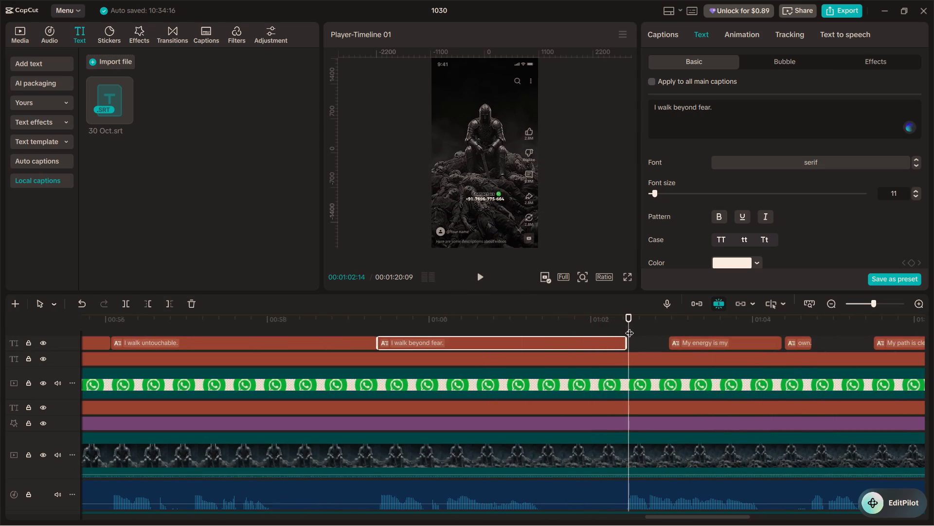
{"action": "left_click_drag", "start_coordinate": [623, 345], "coordinate": [628, 345]}
{"action": "left_click", "coordinate": [628, 345]}
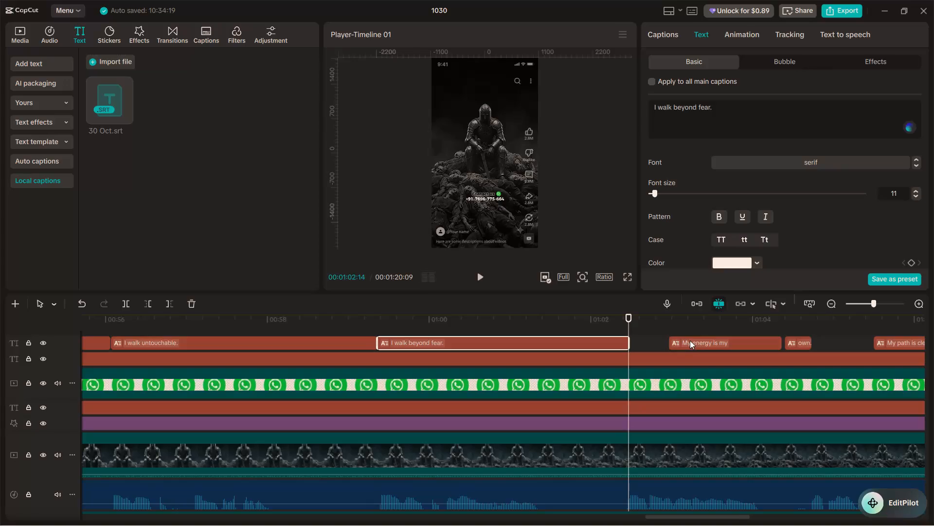
Extend the start of the "My energy is my" caption back to meet the end of "I walk beyond fear." at 00:01:02:14.
{"action": "left_click", "coordinate": [690, 340]}
{"action": "left_click_drag", "start_coordinate": [665, 342], "coordinate": [610, 339]}
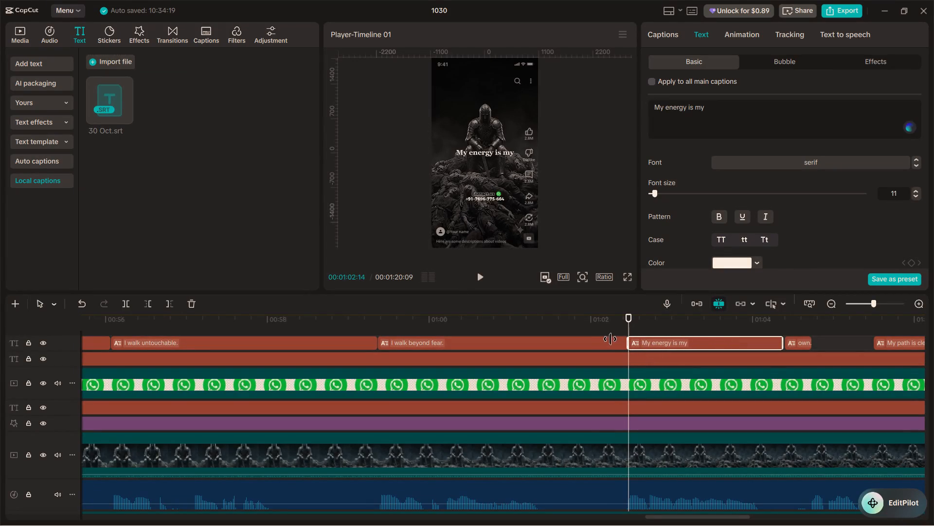
{"action": "left_click_drag", "start_coordinate": [610, 339], "coordinate": [605, 339]}
Check the phrase by playback and complete the "My energy is my" caption text to read "My energy is my own".
{"action": "left_click", "coordinate": [600, 328]}
{"action": "key", "text": "space"}
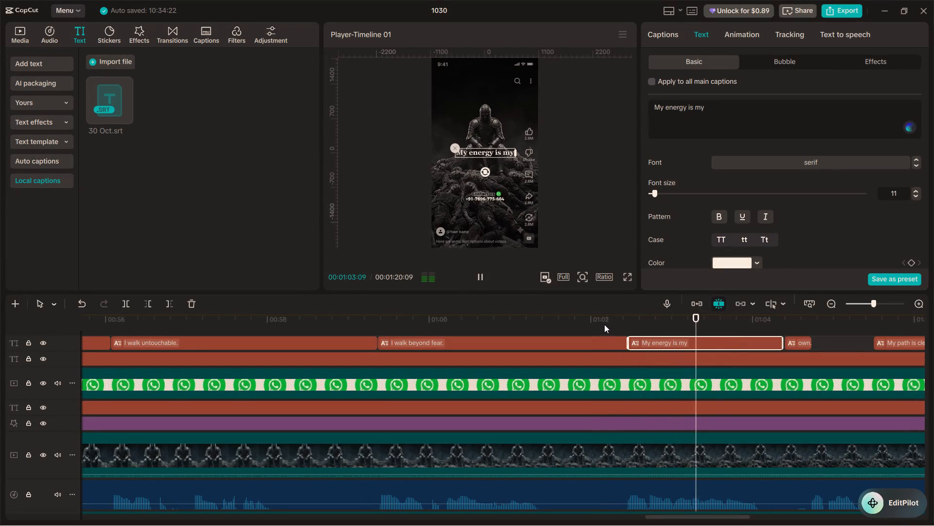
{"action": "key", "text": "space"}
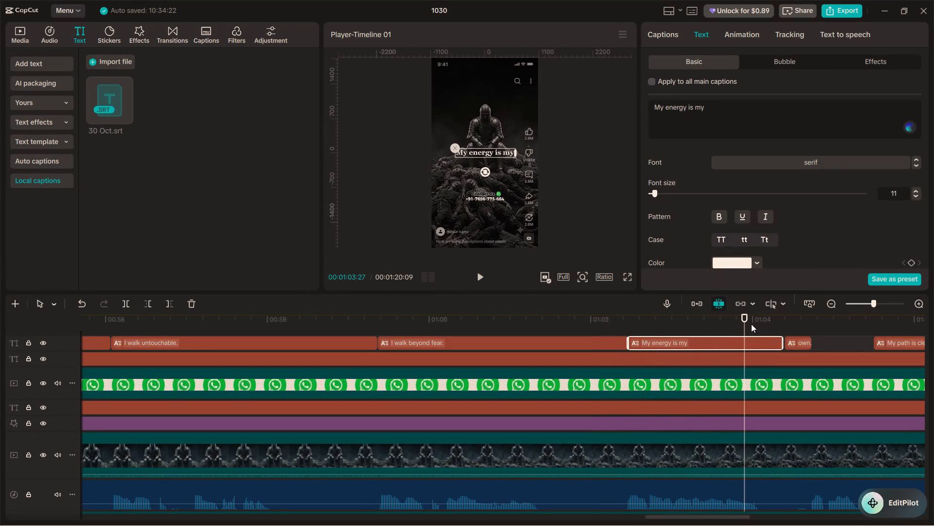
{"action": "left_click", "coordinate": [718, 112]}
{"action": "key", "text": "space"}
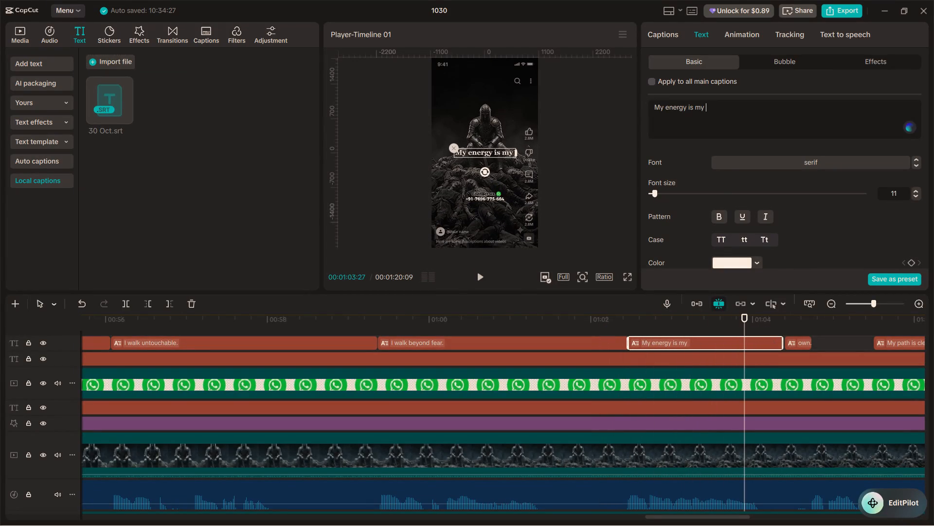
{"action": "type", "text": "own"}
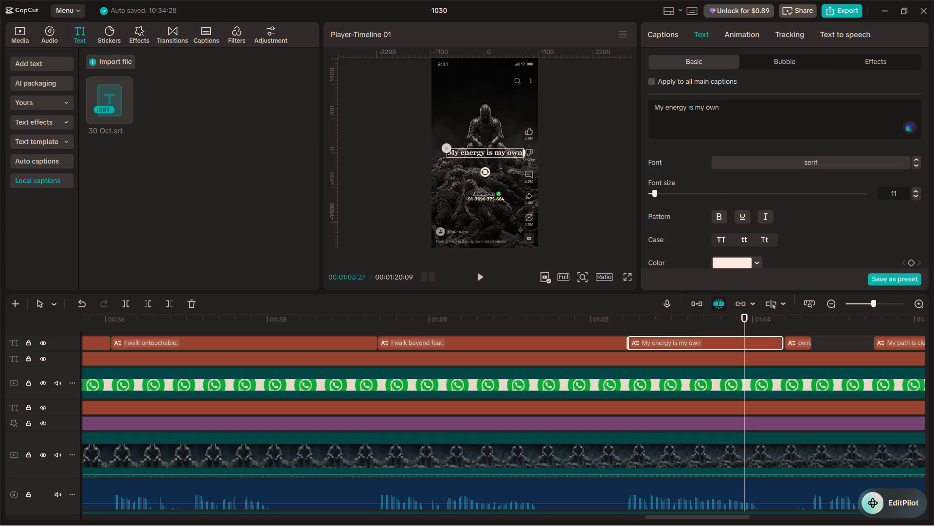
Play through "My energy is my own" up to the next phrase and delete the leftover "own." caption after it.
{"action": "left_click", "coordinate": [688, 319]}
{"action": "key", "text": "space"}
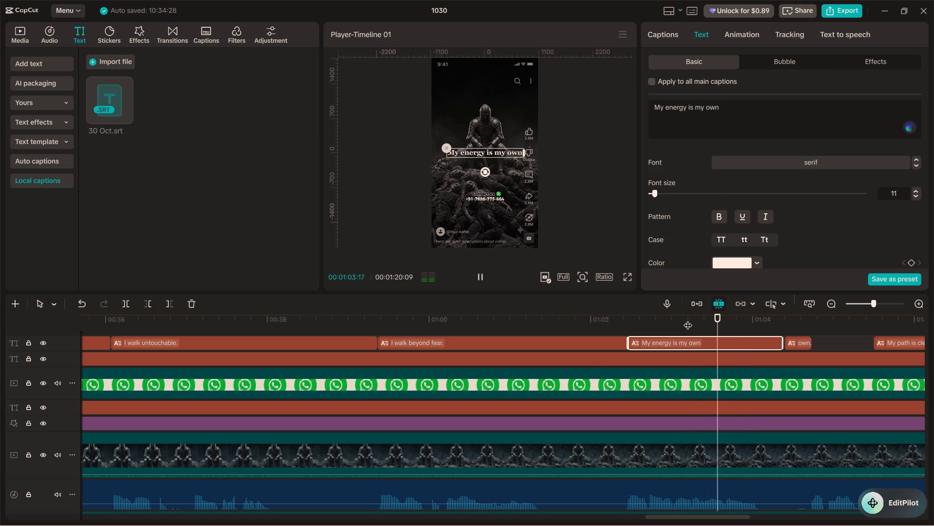
{"action": "key", "text": "space"}
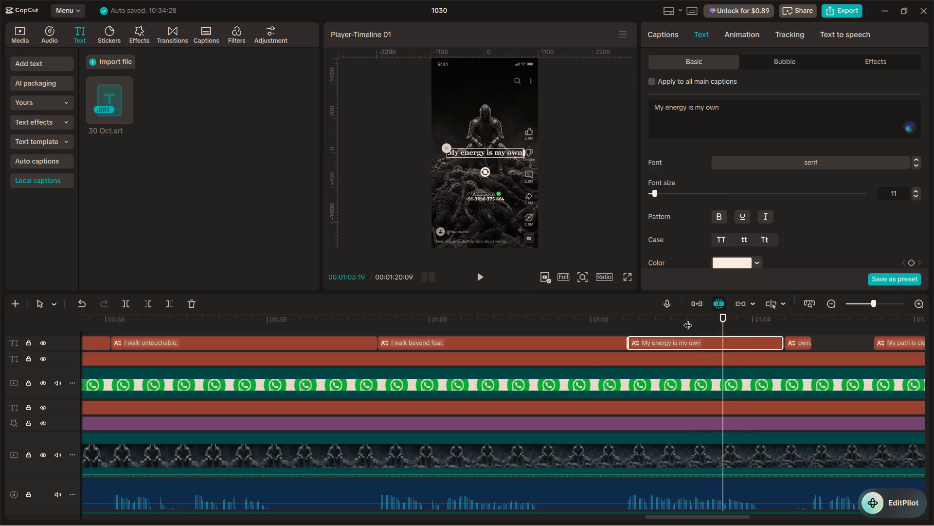
{"action": "key", "text": "space"}
{"action": "key", "text": "space"}
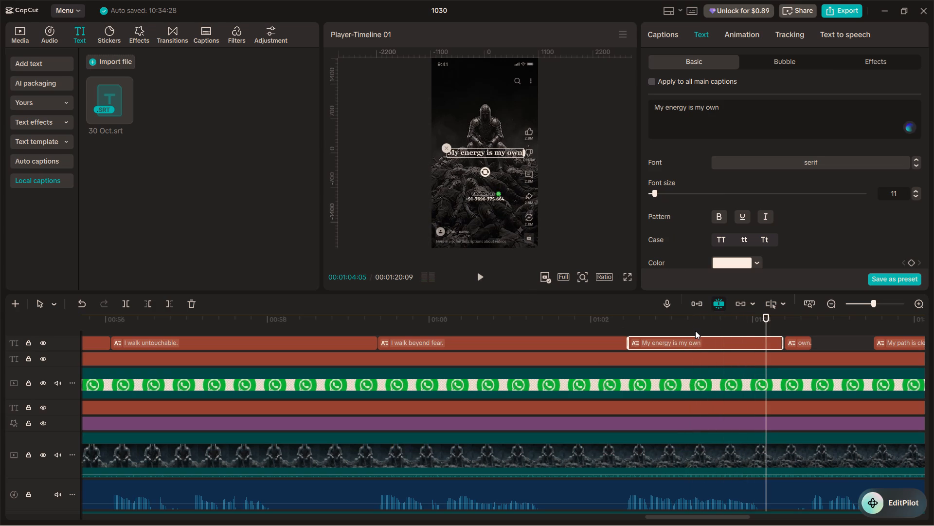
{"action": "scroll", "coordinate": [695, 331], "scroll_direction": "down", "scroll_amount": 3, "text": "alt"}
{"action": "scroll", "coordinate": [681, 384], "scroll_direction": "down", "scroll_amount": 4, "text": "alt"}
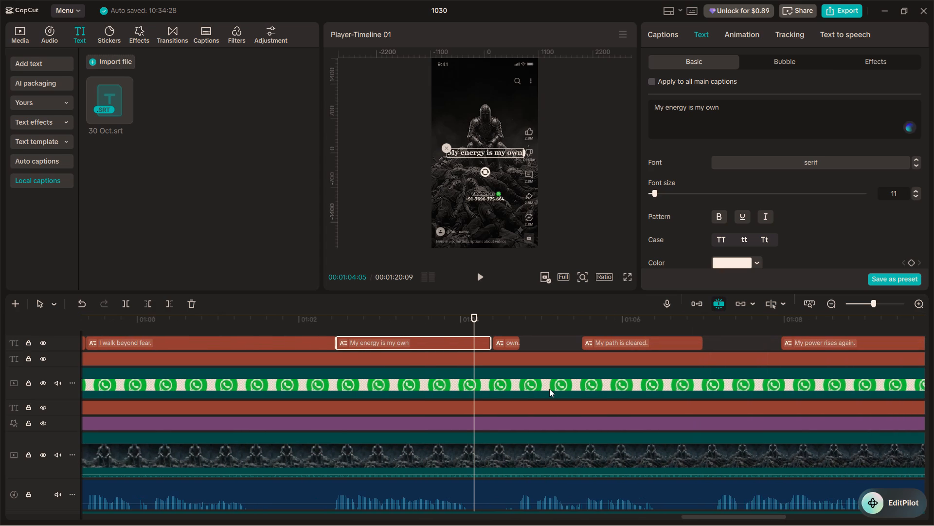
{"action": "key", "text": "space"}
{"action": "key", "text": "space"}
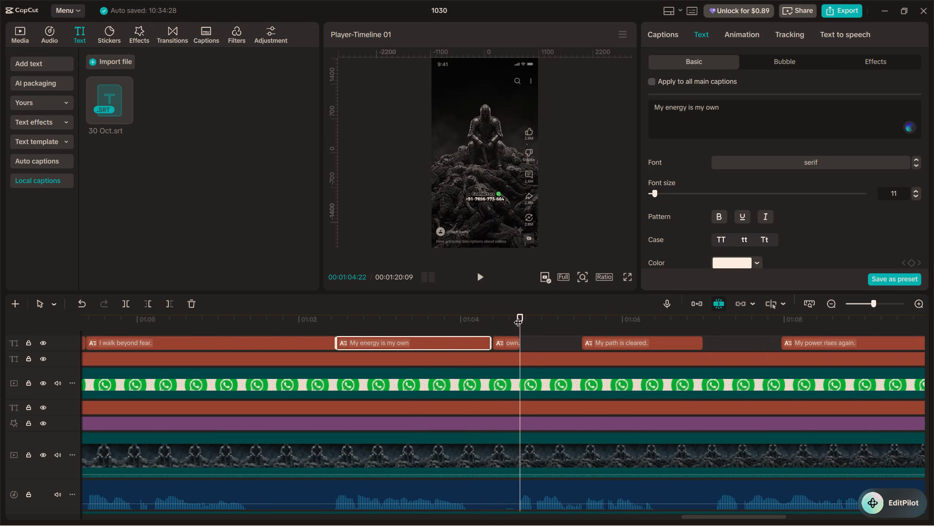
{"action": "left_click", "coordinate": [517, 315]}
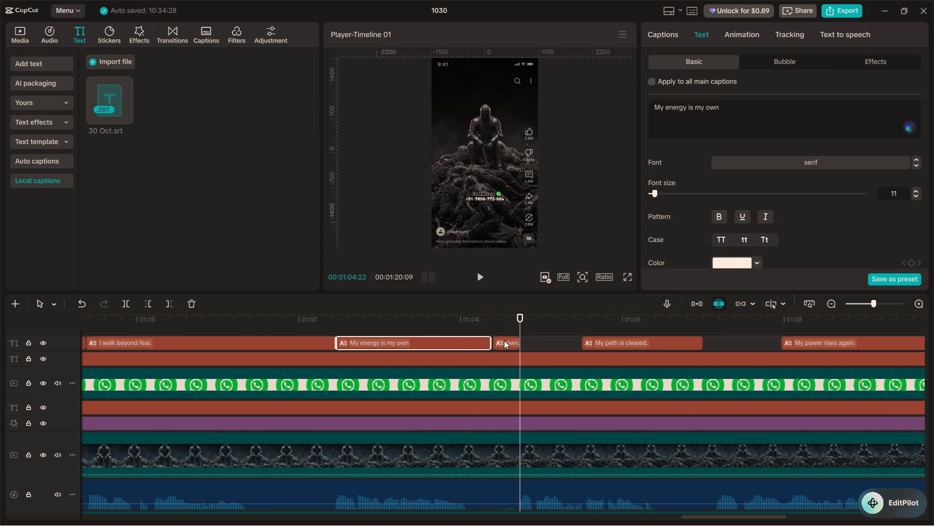
{"action": "left_click", "coordinate": [504, 340]}
{"action": "key", "text": "BackSpace"}
Locate the start of the next phrase and extend the end of the "My energy is my own" caption to 00:01:04:21.
{"action": "key", "text": "space"}
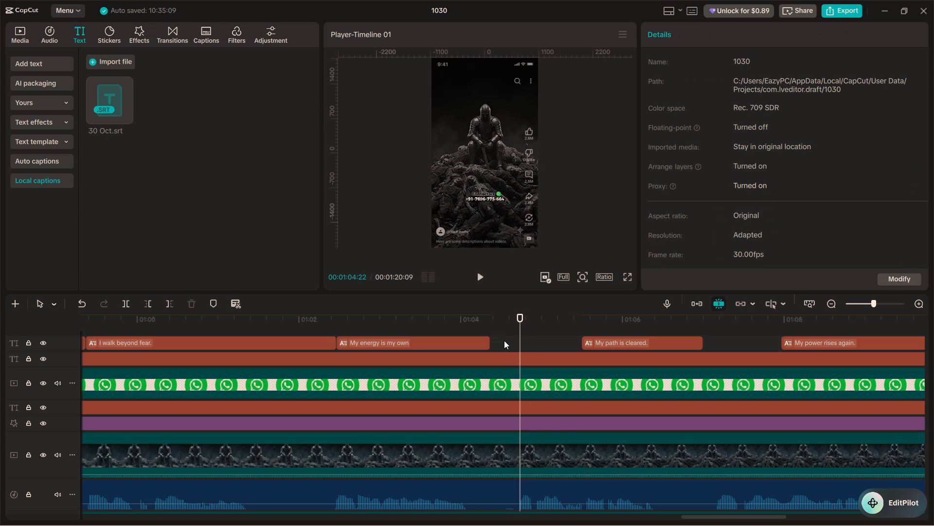
{"action": "key", "text": "space"}
{"action": "left_click", "coordinate": [519, 321]}
{"action": "left_click_drag", "start_coordinate": [508, 321], "coordinate": [516, 323]}
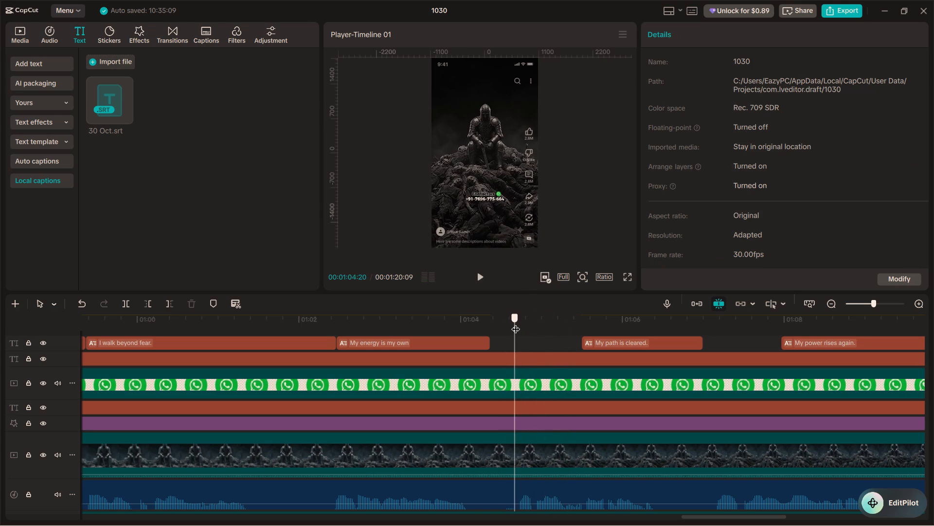
{"action": "left_click_drag", "start_coordinate": [516, 323], "coordinate": [518, 323]}
{"action": "left_click", "coordinate": [601, 344]}
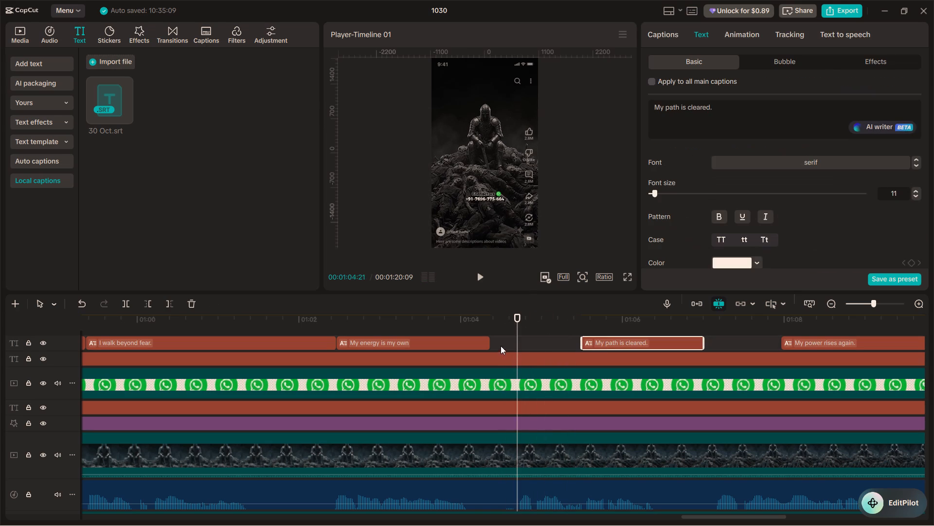
{"action": "left_click_drag", "start_coordinate": [487, 341], "coordinate": [517, 341]}
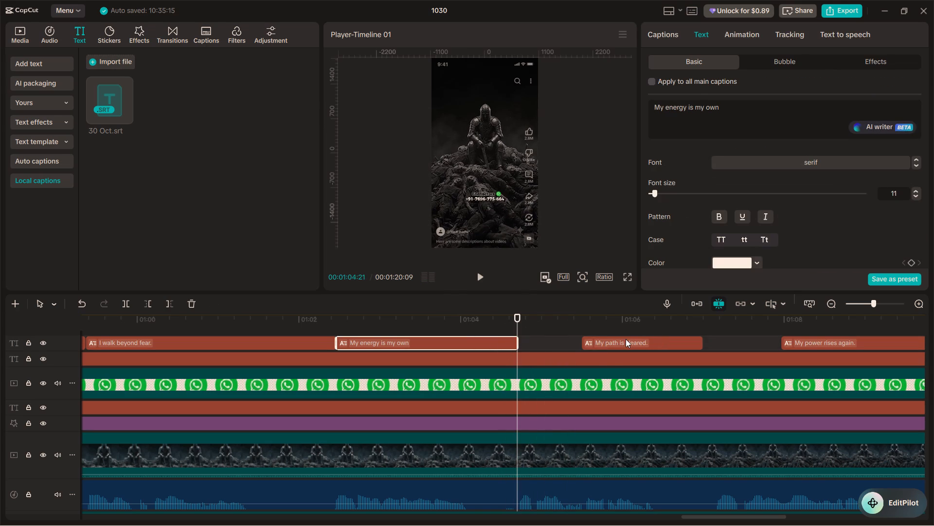
Extend the start of the "My path is cleared." caption back to meet the end of "My energy is my own" at 00:01:04:21.
{"action": "left_click", "coordinate": [603, 345]}
{"action": "left_click_drag", "start_coordinate": [582, 344], "coordinate": [512, 340]}
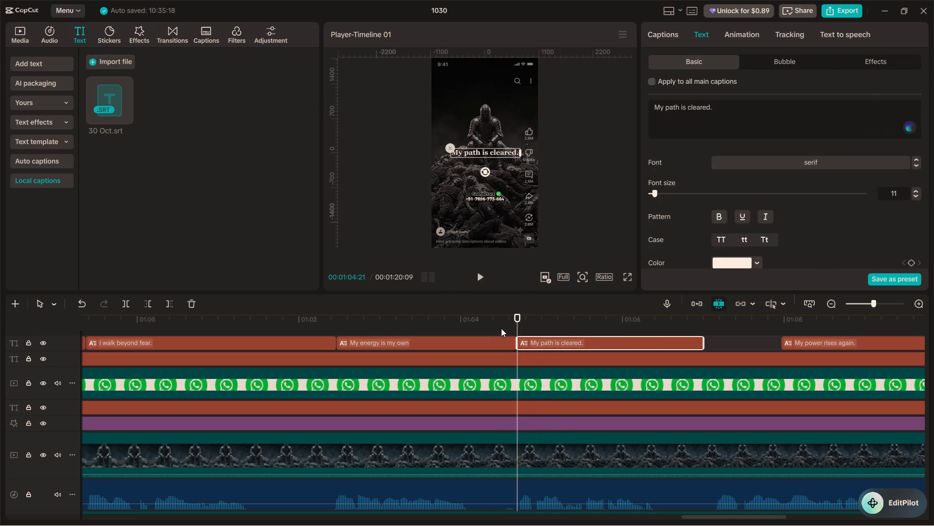
Play through "My path is cleared." to find where the next phrase begins and extend that caption's end to 00:01:07:04.
{"action": "left_click", "coordinate": [501, 328]}
{"action": "key", "text": "space"}
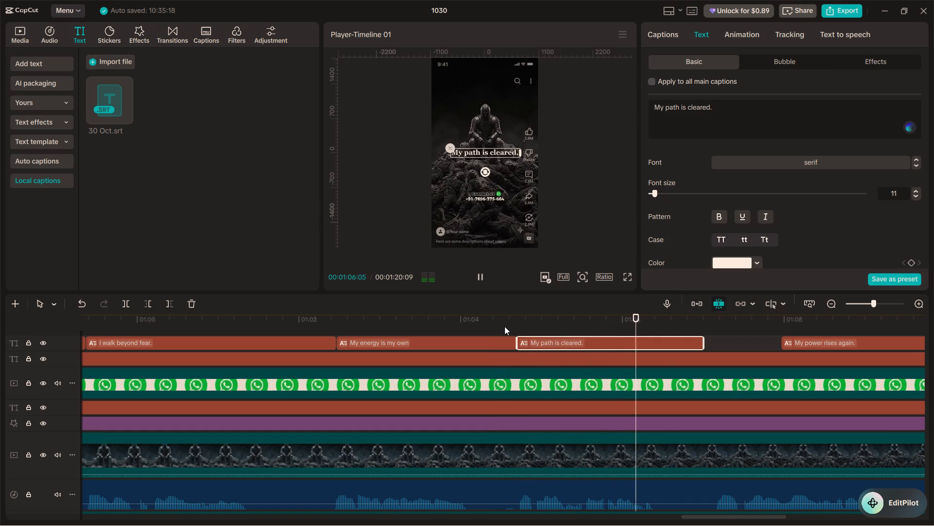
{"action": "key", "text": "space"}
{"action": "scroll", "coordinate": [542, 346], "scroll_direction": "down", "scroll_amount": 4, "text": "alt"}
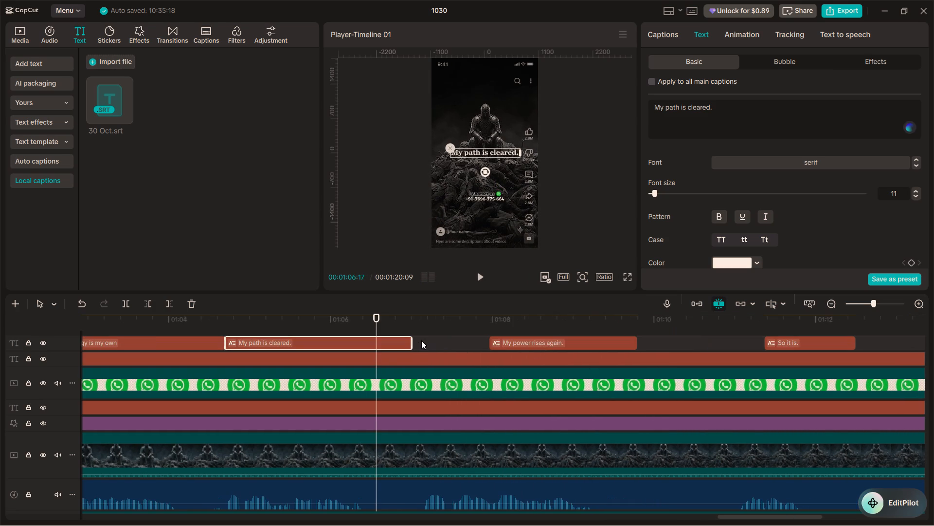
{"action": "left_click", "coordinate": [414, 321]}
{"action": "left_click_drag", "start_coordinate": [414, 321], "coordinate": [423, 319]}
{"action": "left_click_drag", "start_coordinate": [411, 342], "coordinate": [425, 345]}
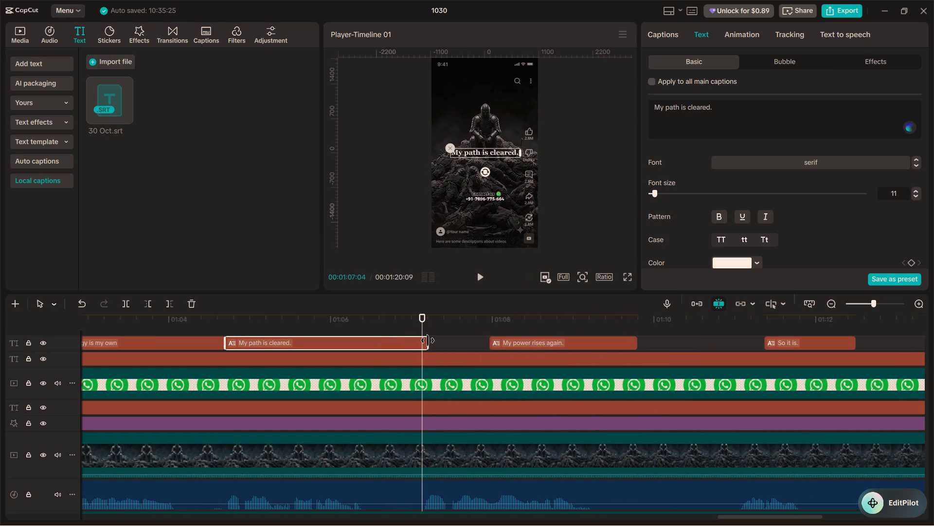
{"action": "left_click_drag", "start_coordinate": [428, 340], "coordinate": [419, 339]}
Extend the start of the "My power rises again." caption back to meet the end of "My path is cleared." at 00:01:07:04.
{"action": "left_click", "coordinate": [507, 340]}
{"action": "left_click_drag", "start_coordinate": [489, 345], "coordinate": [429, 337]}
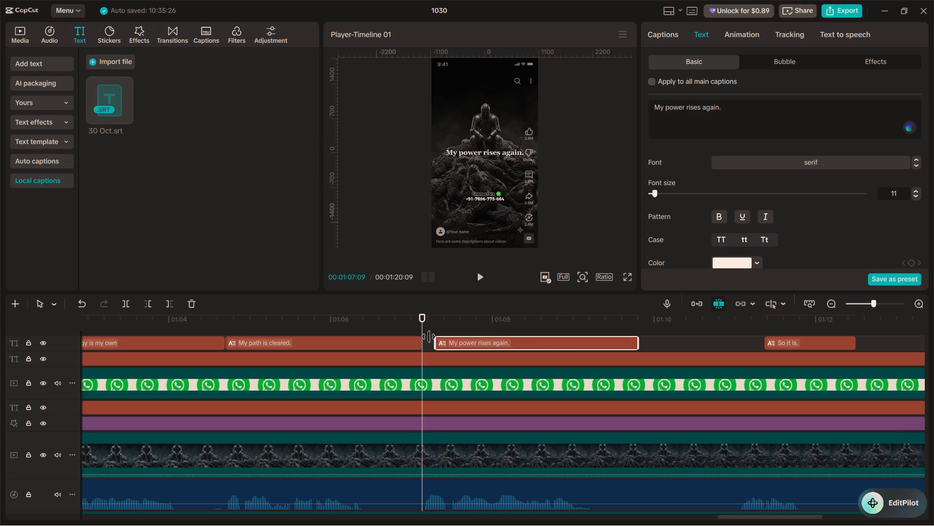
{"action": "left_click_drag", "start_coordinate": [429, 337], "coordinate": [423, 335]}
Play through "My power rises again." to find where the next phrase begins and extend that caption's end to 00:01:11:02.
{"action": "left_click", "coordinate": [405, 326]}
{"action": "key", "text": "space"}
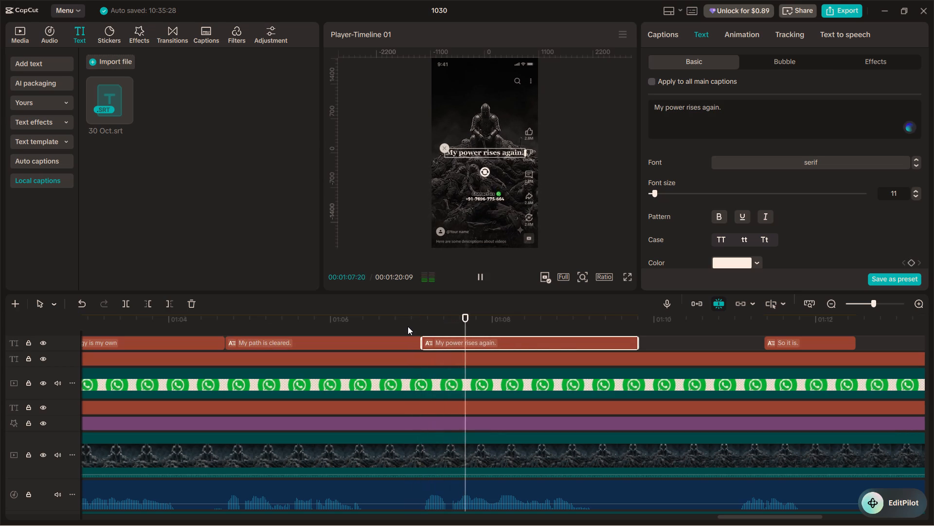
{"action": "key", "text": "space"}
{"action": "left_click", "coordinate": [408, 326]}
{"action": "key", "text": "space"}
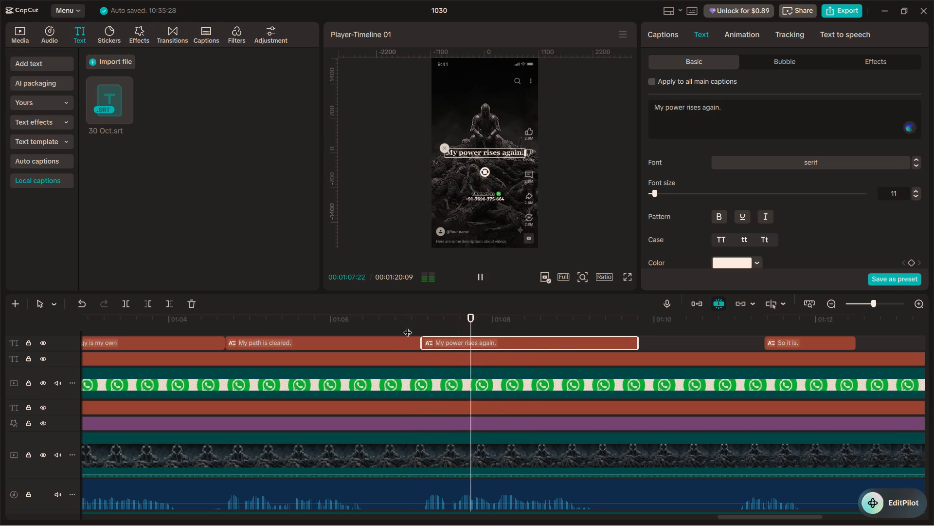
{"action": "key", "text": "space"}
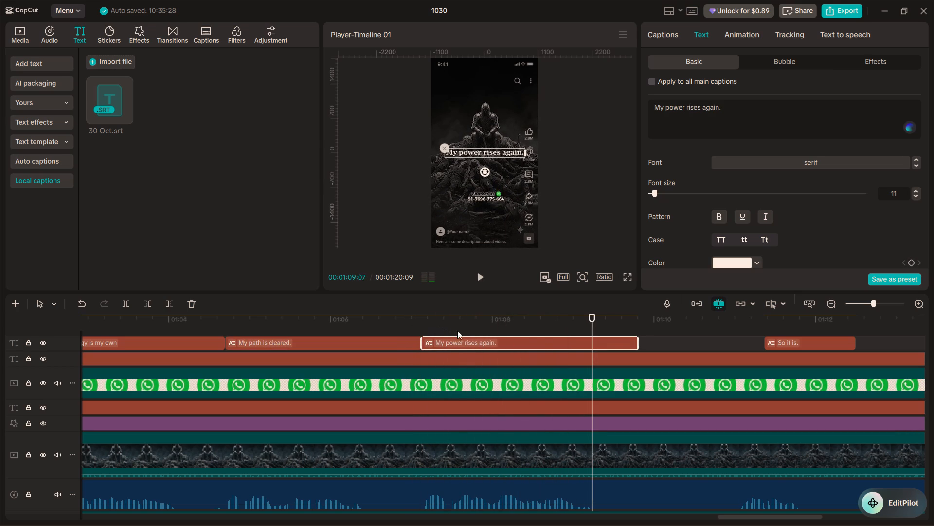
{"action": "key", "text": "space"}
{"action": "key", "text": "space"}
{"action": "scroll", "coordinate": [567, 371], "scroll_direction": "down", "scroll_amount": 5, "text": "alt"}
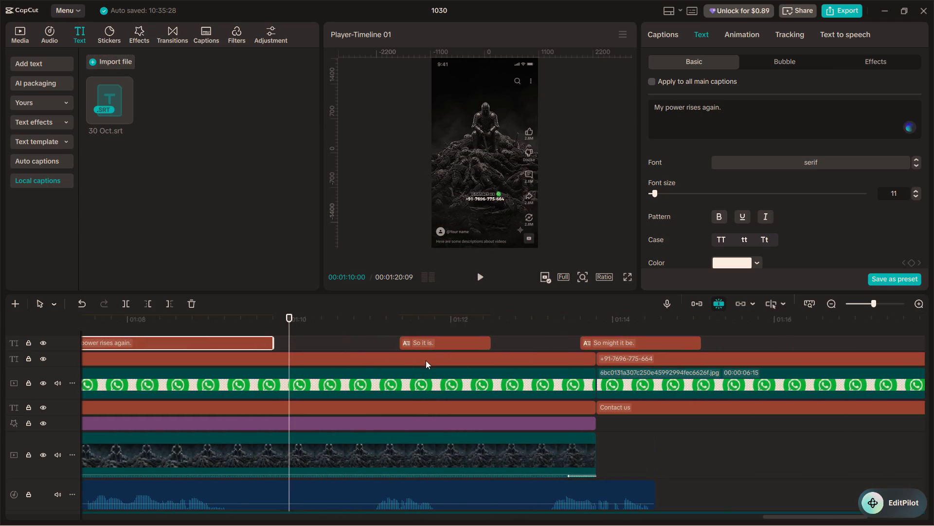
{"action": "left_click_drag", "start_coordinate": [294, 332], "coordinate": [331, 335]}
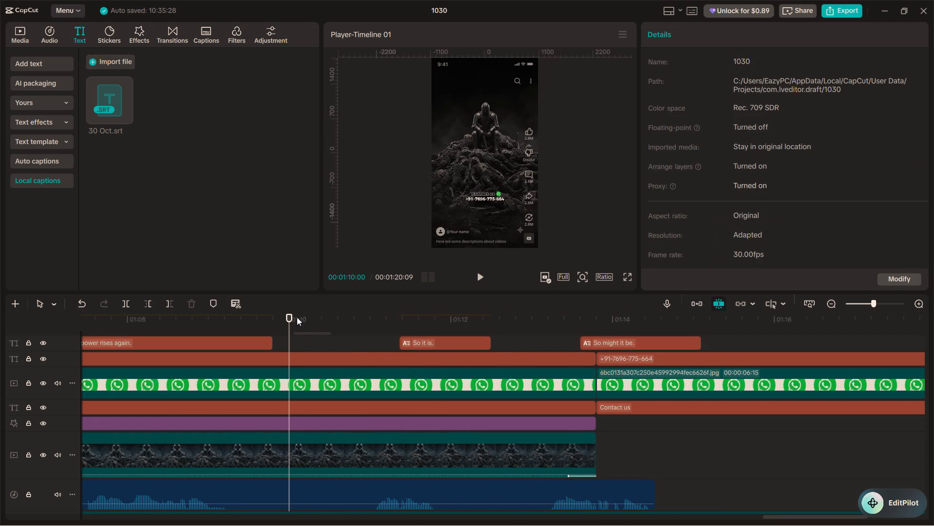
{"action": "left_click_drag", "start_coordinate": [291, 317], "coordinate": [374, 335]}
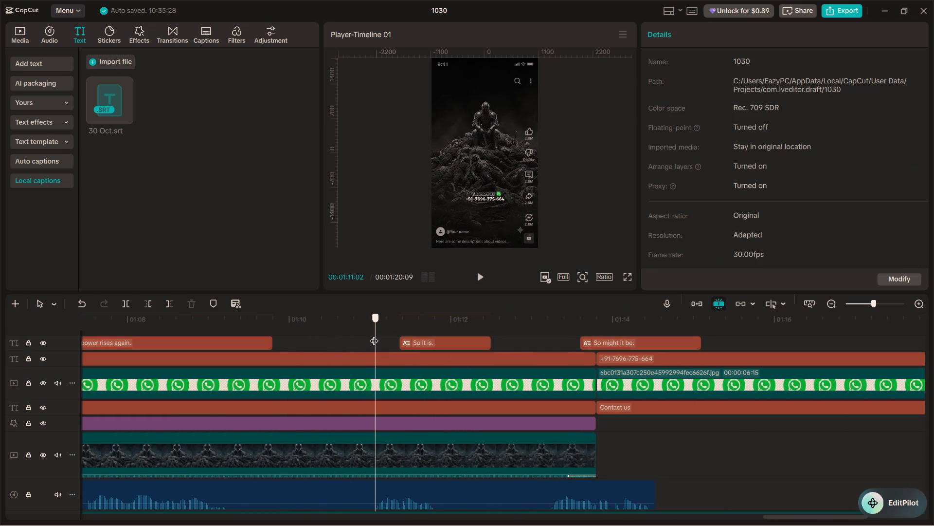
{"action": "left_click_drag", "start_coordinate": [374, 335], "coordinate": [373, 335]}
{"action": "left_click", "coordinate": [269, 340]}
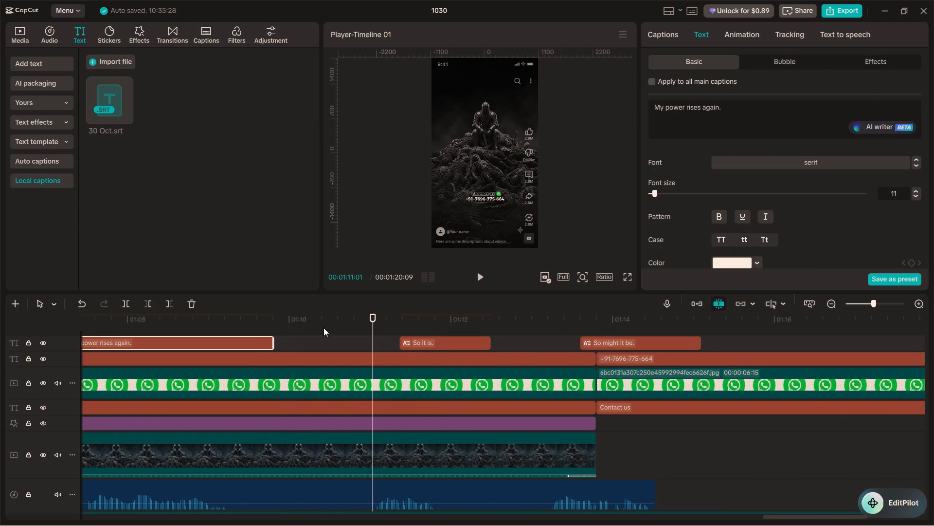
{"action": "left_click", "coordinate": [375, 318]}
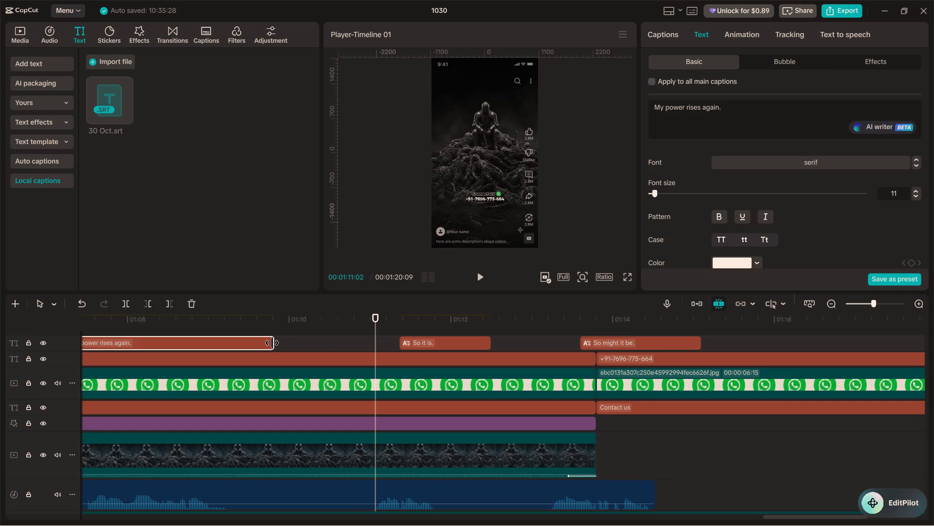
{"action": "left_click_drag", "start_coordinate": [272, 343], "coordinate": [375, 349]}
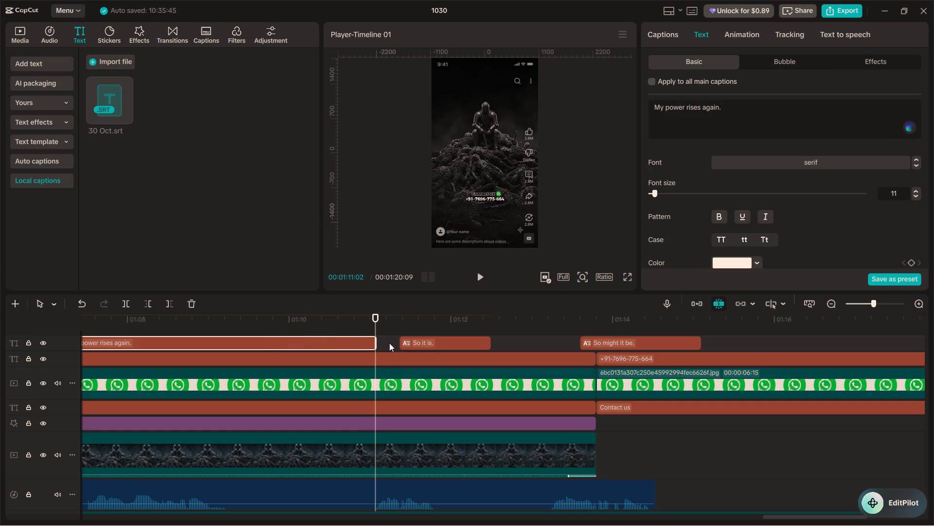
Extend the start of the "So it is." caption back to meet the end of "My power rises again." at 00:01:11:02.
{"action": "left_click", "coordinate": [427, 344]}
{"action": "left_click_drag", "start_coordinate": [398, 341], "coordinate": [370, 340]}
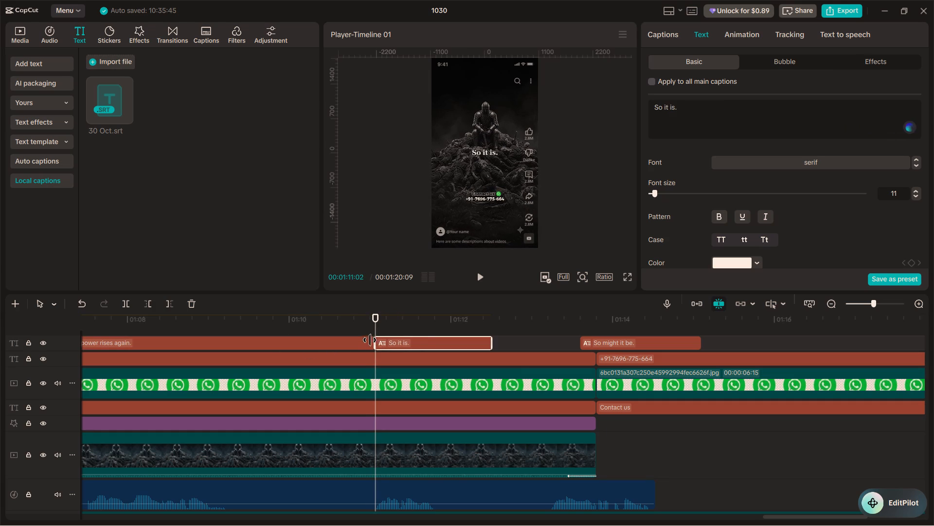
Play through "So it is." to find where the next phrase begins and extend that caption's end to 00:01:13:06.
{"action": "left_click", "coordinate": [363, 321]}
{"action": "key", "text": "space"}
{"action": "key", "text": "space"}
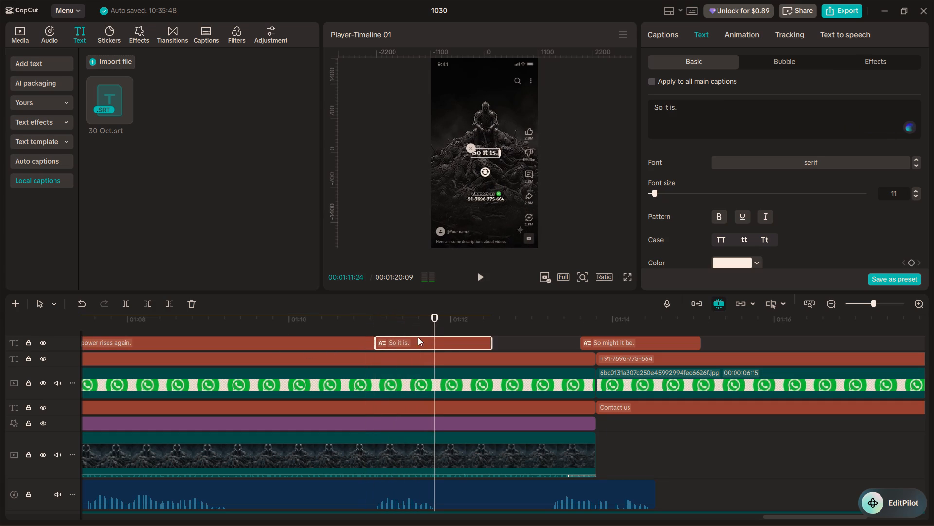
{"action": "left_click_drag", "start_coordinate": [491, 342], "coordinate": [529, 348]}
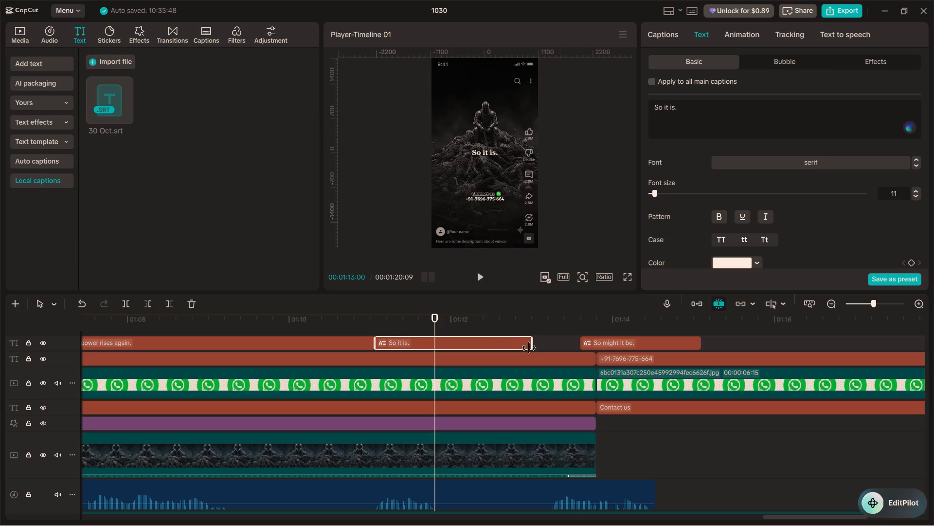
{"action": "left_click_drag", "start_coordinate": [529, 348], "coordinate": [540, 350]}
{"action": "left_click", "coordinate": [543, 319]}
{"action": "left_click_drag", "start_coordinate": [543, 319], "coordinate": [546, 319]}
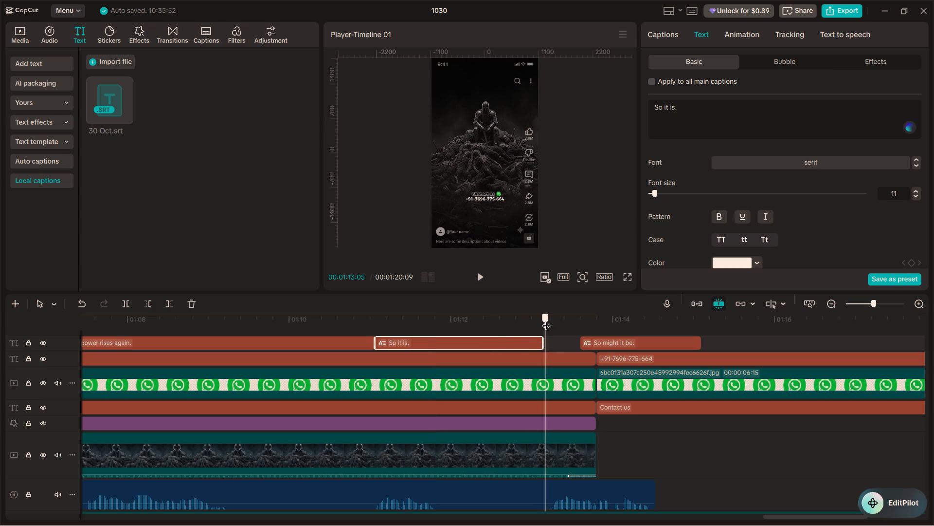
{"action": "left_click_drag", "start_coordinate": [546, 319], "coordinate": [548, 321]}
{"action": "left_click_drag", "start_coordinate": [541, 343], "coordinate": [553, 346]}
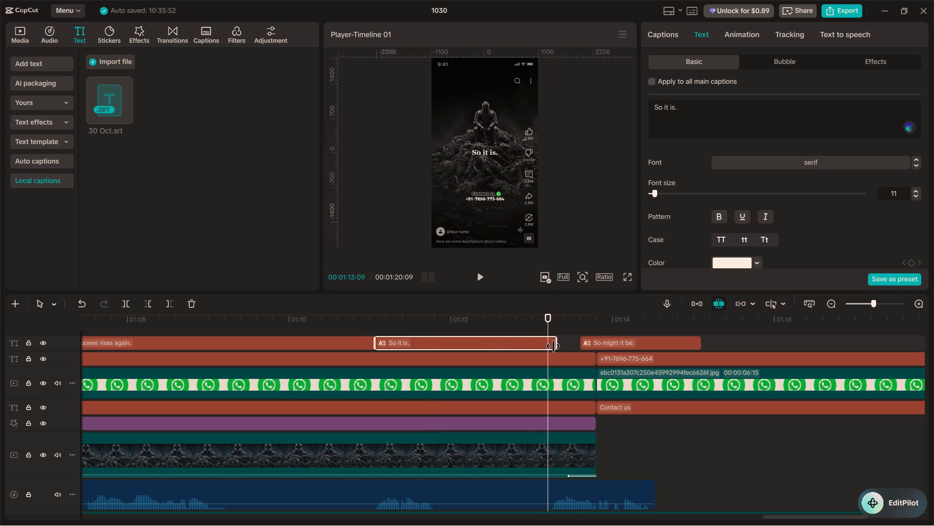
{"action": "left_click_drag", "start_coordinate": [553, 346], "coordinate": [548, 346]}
Move the "So might it be." caption back to start at 00:01:13:06 and trim its end to the end of the voiceover.
{"action": "left_click", "coordinate": [595, 346]}
{"action": "left_click_drag", "start_coordinate": [598, 340], "coordinate": [591, 340]}
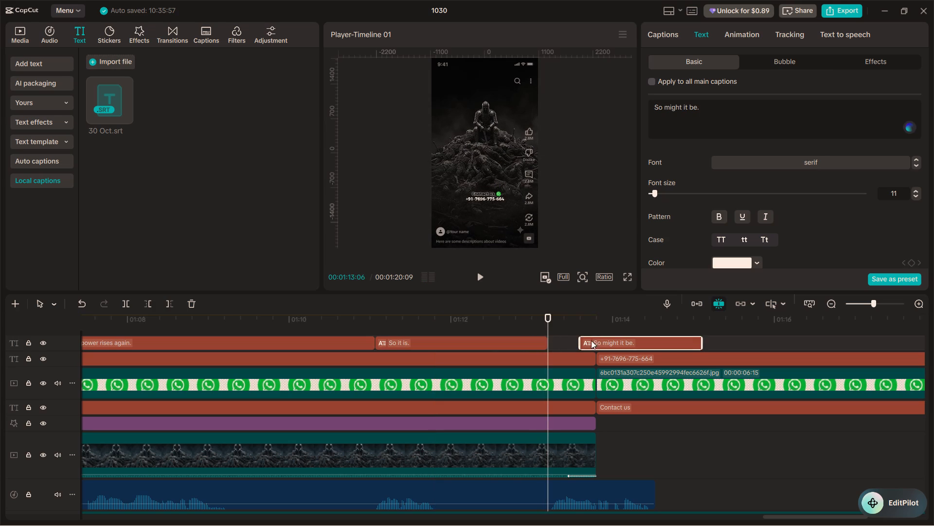
{"action": "left_click_drag", "start_coordinate": [591, 340], "coordinate": [568, 338]}
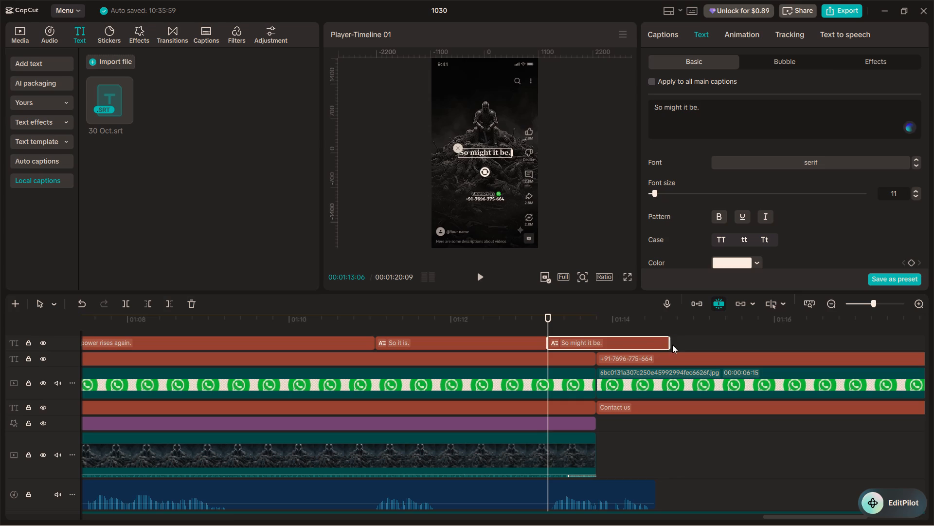
{"action": "left_click_drag", "start_coordinate": [672, 344], "coordinate": [657, 340]}
Correct the last caption's wording from "So might it be." to "So mote it be.".
{"action": "left_click", "coordinate": [518, 317]}
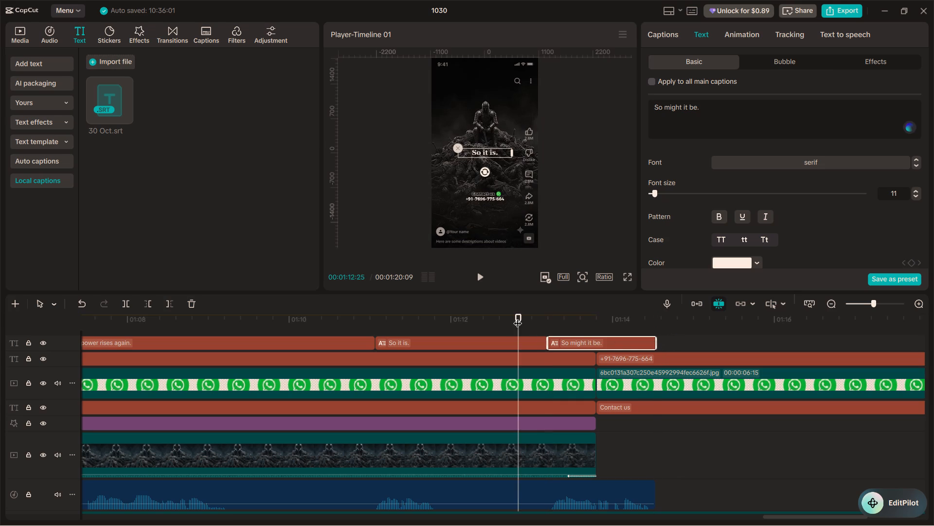
{"action": "left_click", "coordinate": [591, 324]}
{"action": "left_click", "coordinate": [590, 344]}
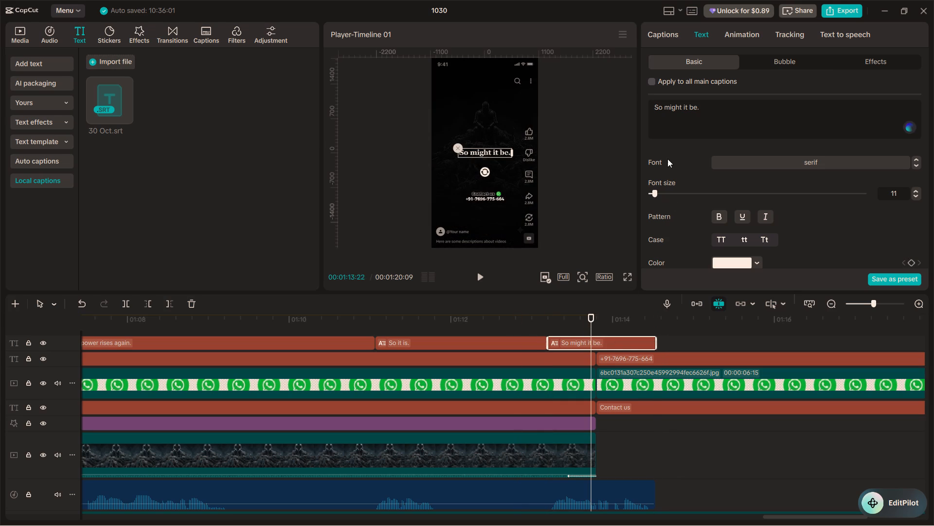
{"action": "left_click", "coordinate": [681, 107]}
{"action": "key", "text": "BackSpace"}
{"action": "key", "text": "BackSpace"}
{"action": "key", "text": "BackSpace"}
{"action": "key", "text": "BackSpace"}
{"action": "key", "text": "BackSpace"}
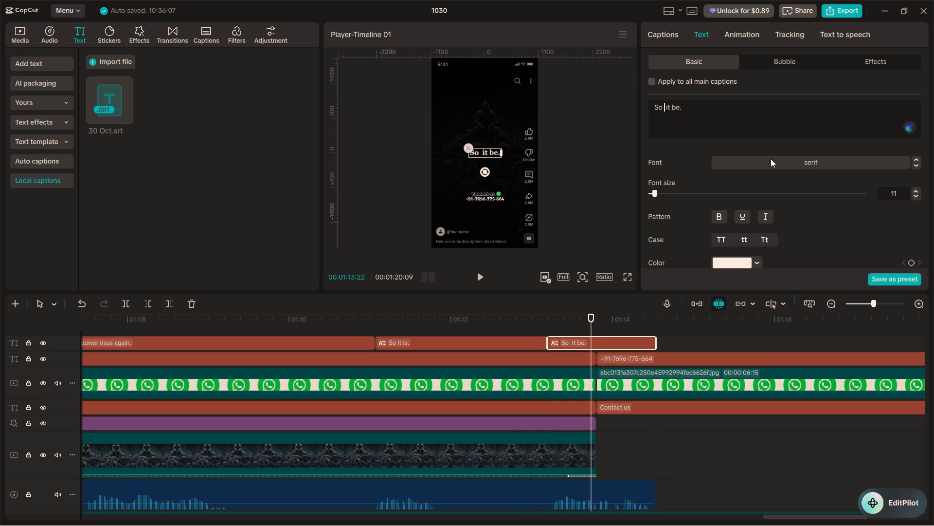
{"action": "type", "text": "mote"}
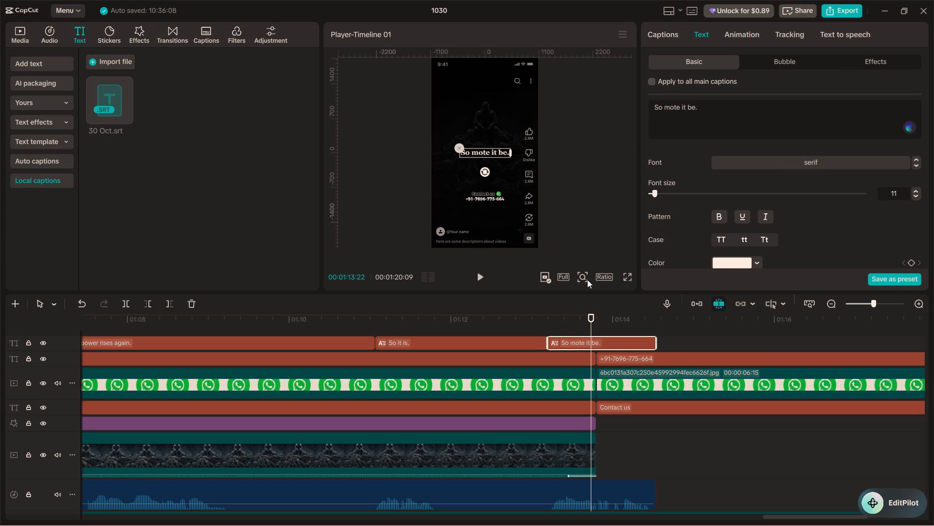
Play through the ending, split the voiceover at 00:01:11:24 and 00:01:13:06, and delete the silent section between the cuts.
{"action": "left_click", "coordinate": [519, 321]}
{"action": "key", "text": "space"}
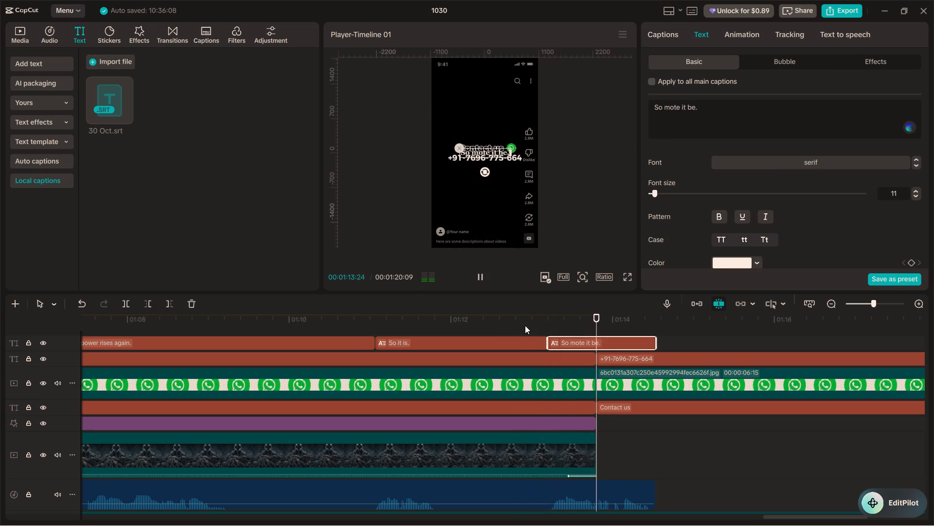
{"action": "key", "text": "space"}
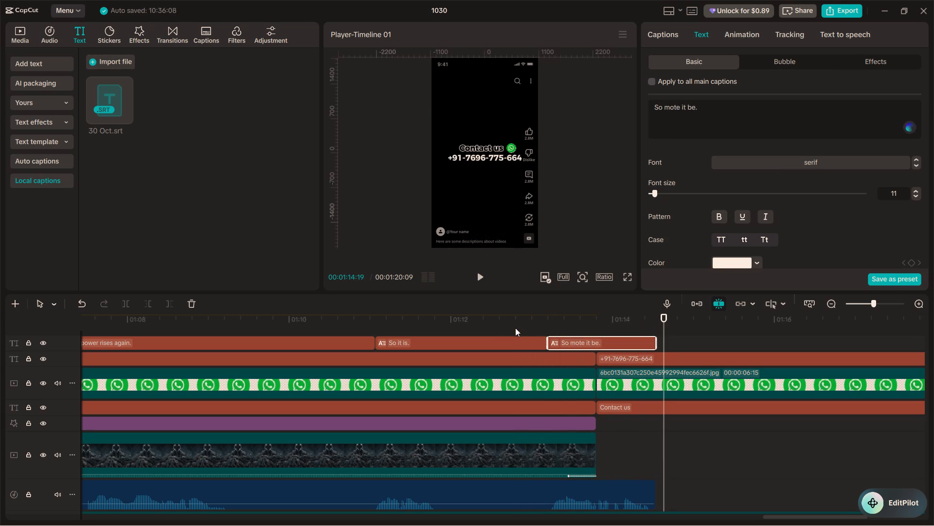
{"action": "left_click", "coordinate": [515, 328]}
{"action": "key", "text": "space"}
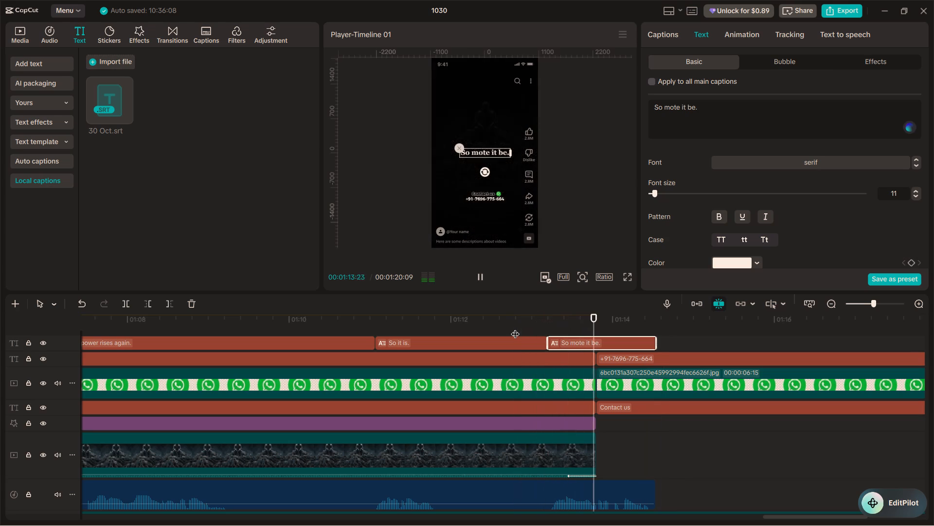
{"action": "key", "text": "space"}
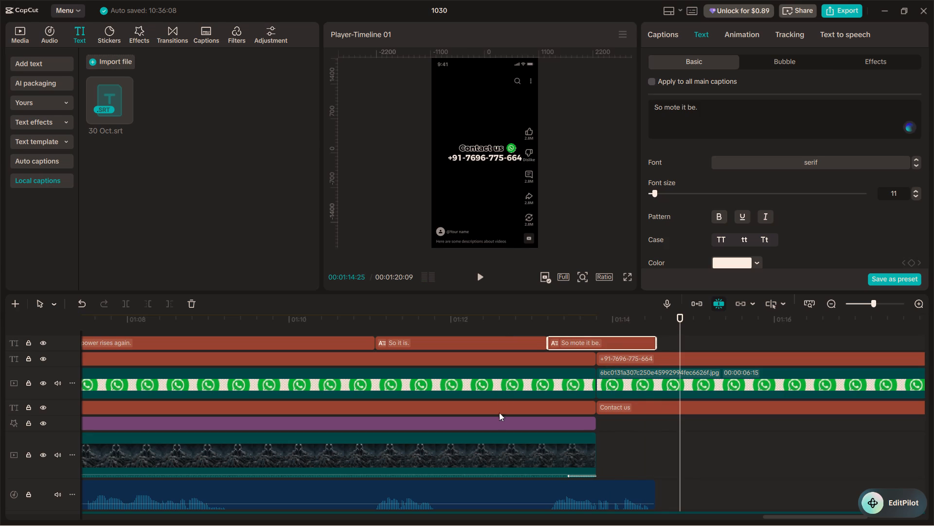
{"action": "left_click", "coordinate": [487, 497]}
{"action": "left_click", "coordinate": [474, 328]}
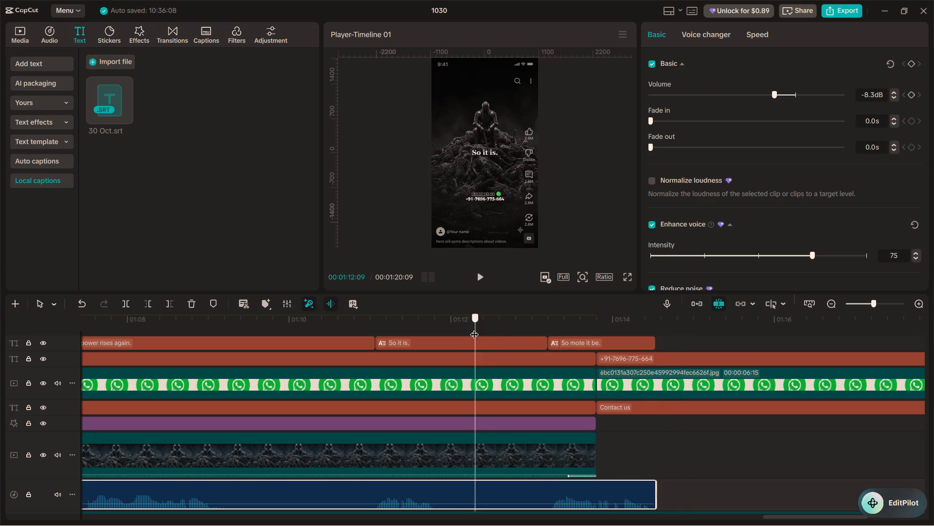
{"action": "left_click_drag", "start_coordinate": [473, 328], "coordinate": [435, 337]}
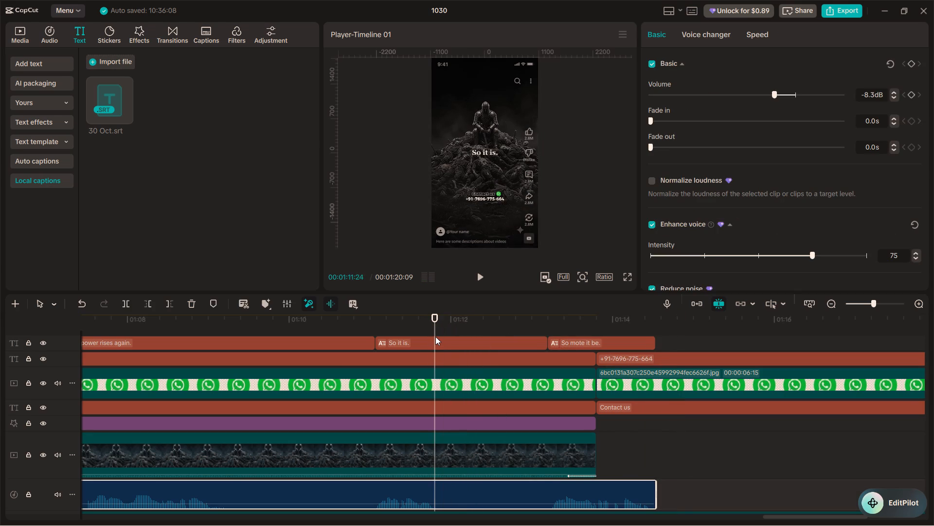
{"action": "double_click", "coordinate": [435, 320]}
{"action": "key", "text": "ctrl+b"}
{"action": "left_click_drag", "start_coordinate": [435, 320], "coordinate": [549, 342]}
{"action": "key", "text": "ctrl+b"}
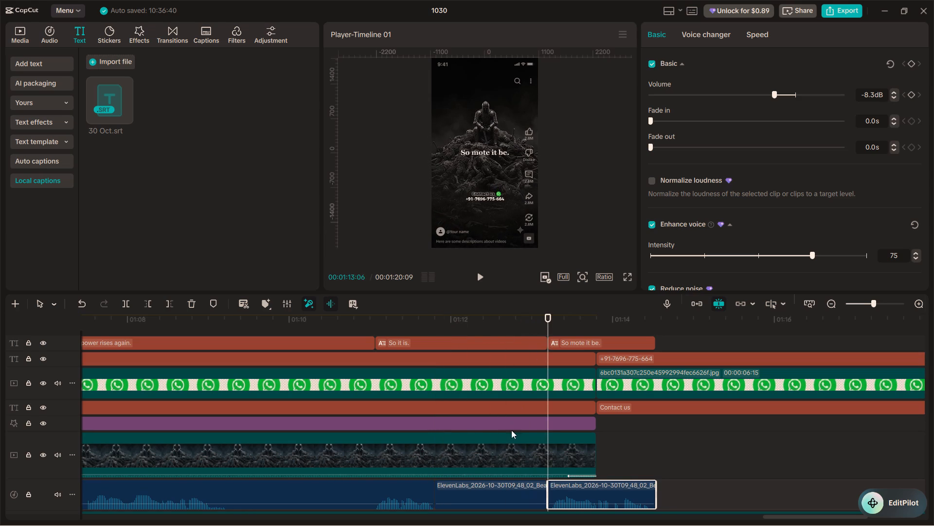
{"action": "left_click", "coordinate": [516, 493]}
{"action": "key", "text": "BackSpace"}
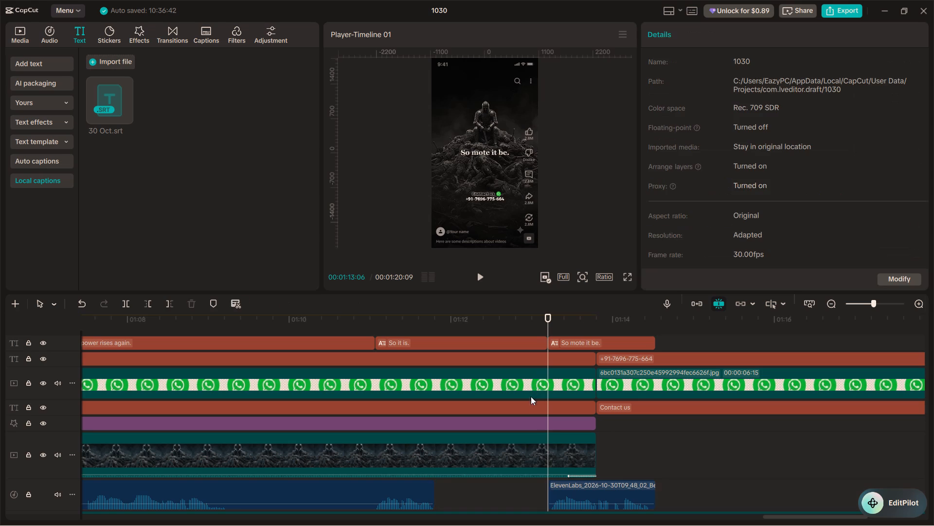
Move the last voiceover segment earlier to end with the knight video, and extend its start back to the preceding segment at 00:01:11:24.
{"action": "left_click_drag", "start_coordinate": [578, 496], "coordinate": [516, 491]}
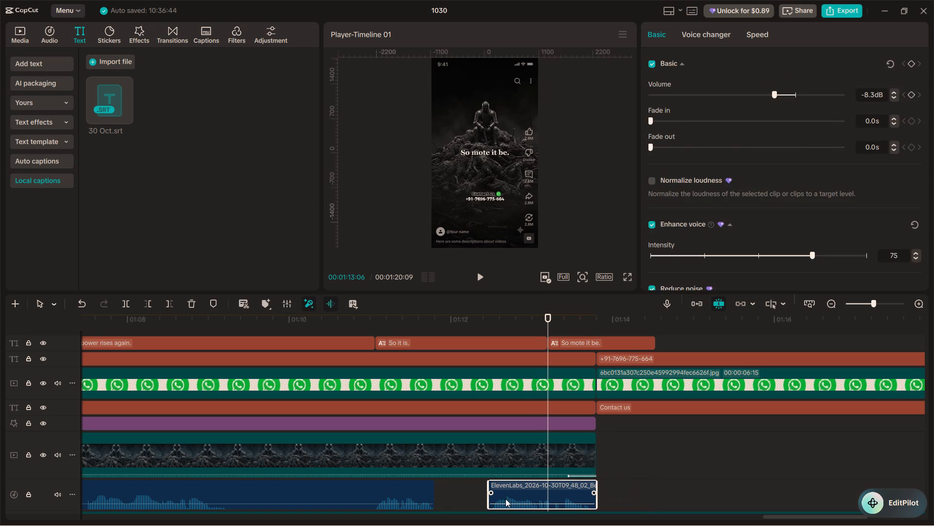
{"action": "left_click_drag", "start_coordinate": [487, 489], "coordinate": [449, 484]}
{"action": "left_click", "coordinate": [499, 492]}
{"action": "left_click_drag", "start_coordinate": [489, 487], "coordinate": [427, 482]}
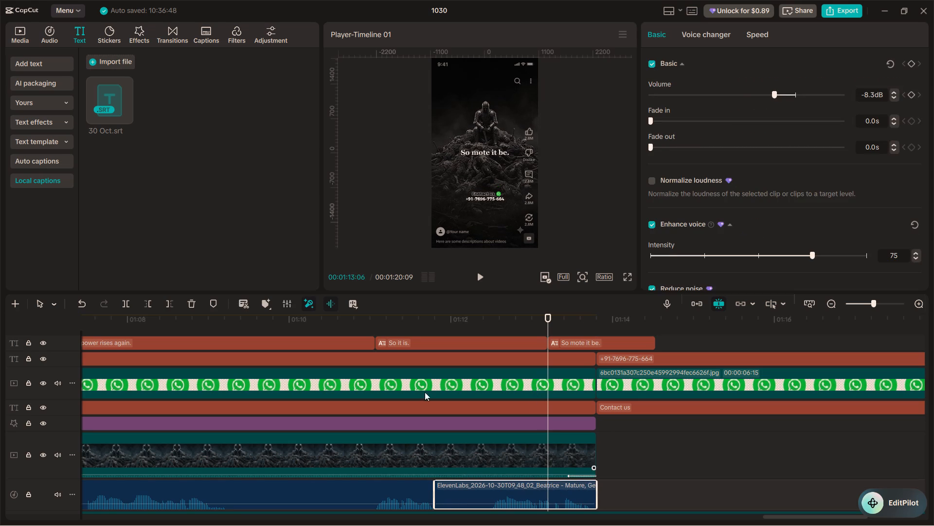
Play through the tightened voiceover to find where the last phrase begins and shorten the "So it is." caption's end to 00:01:12:15.
{"action": "left_click", "coordinate": [407, 326]}
{"action": "key", "text": "space"}
{"action": "key", "text": "space"}
{"action": "key", "text": "space"}
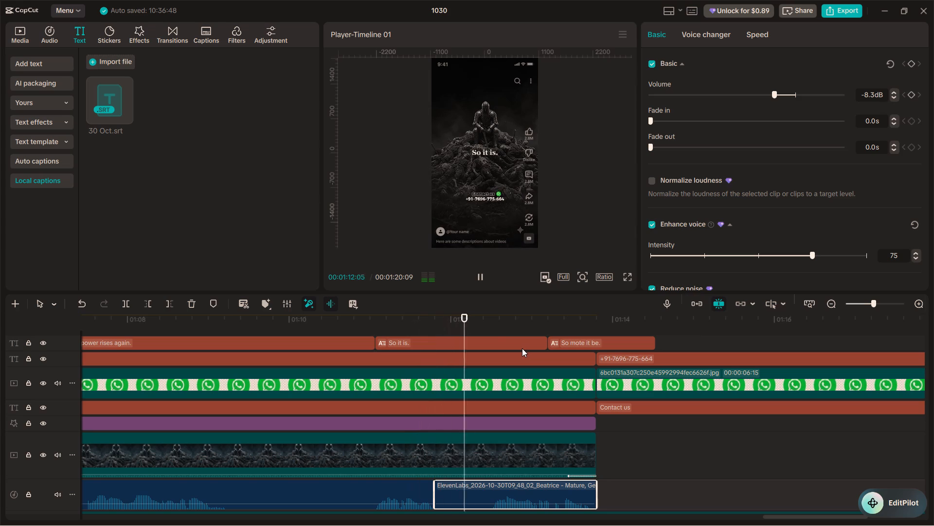
{"action": "key", "text": "space"}
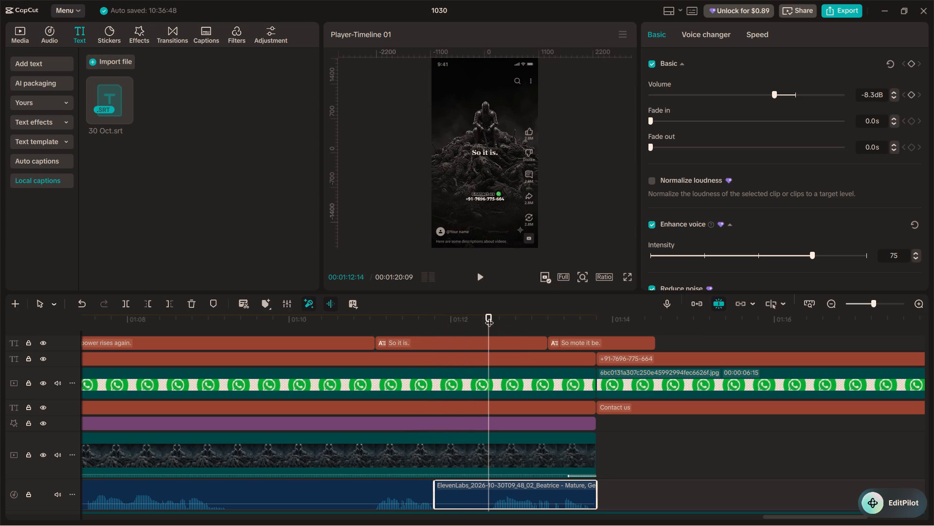
{"action": "left_click", "coordinate": [489, 317]}
{"action": "left_click", "coordinate": [505, 342]}
{"action": "left_click_drag", "start_coordinate": [550, 342], "coordinate": [544, 342]}
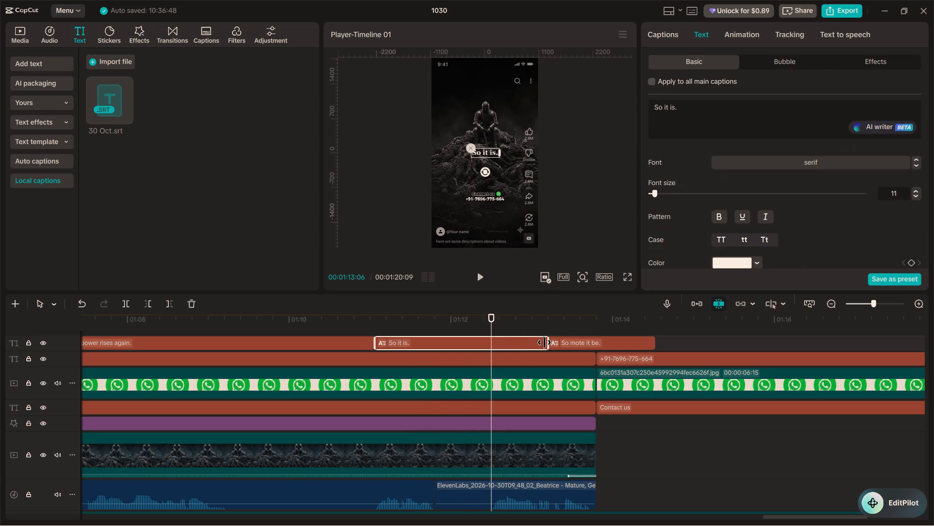
{"action": "left_click_drag", "start_coordinate": [544, 342], "coordinate": [492, 340]}
Move the "So mote it be." caption back to start at 00:01:12:15 and trim its end to the end of the knight video.
{"action": "left_click", "coordinate": [568, 342]}
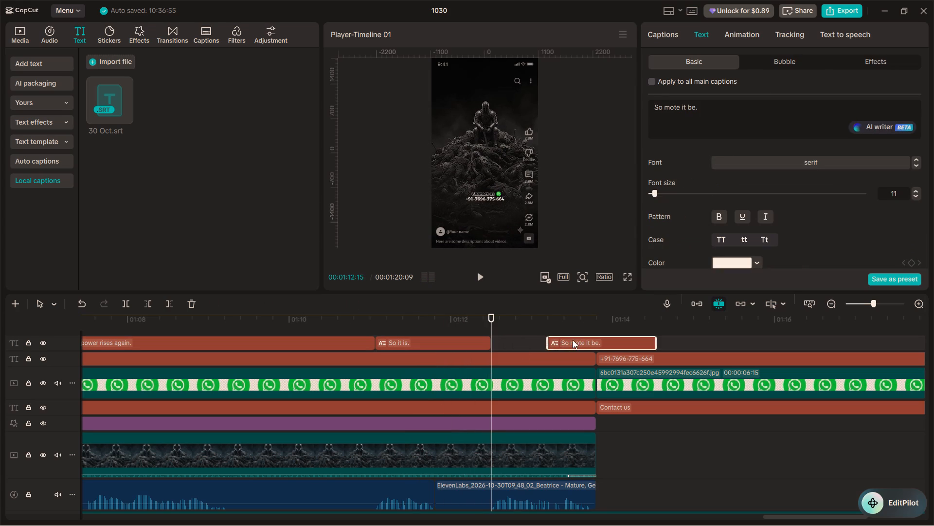
{"action": "left_click_drag", "start_coordinate": [573, 340], "coordinate": [517, 340]}
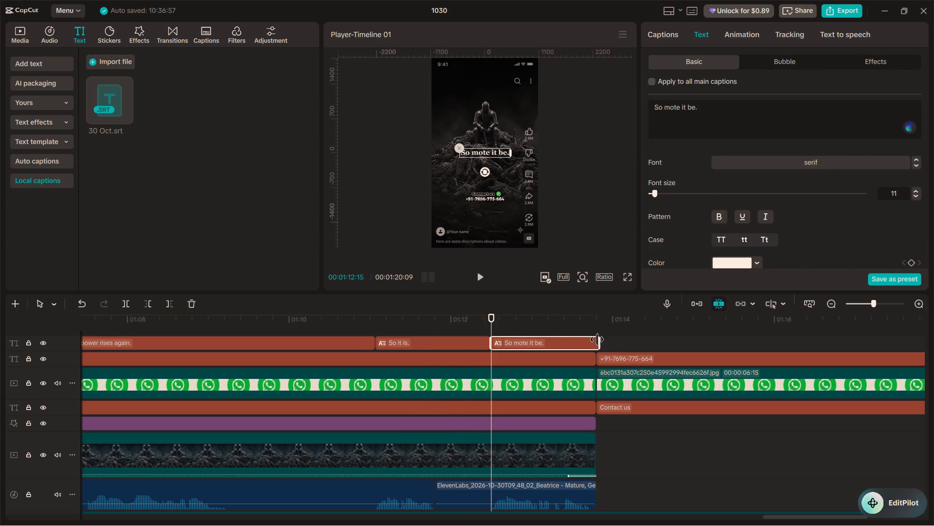
{"action": "left_click", "coordinate": [597, 339]}
Play back the ending and the video from its beginning to check the captions against the voiceover.
{"action": "left_click", "coordinate": [460, 319]}
{"action": "key", "text": "space"}
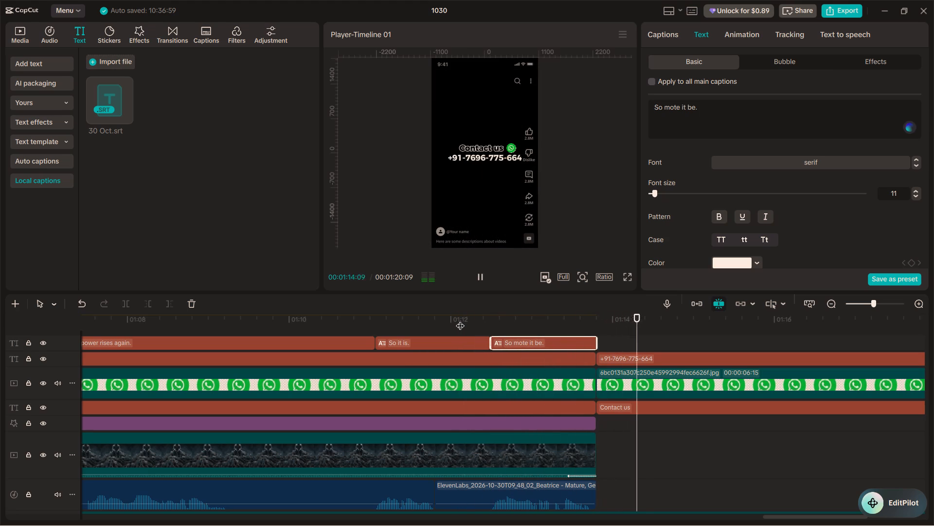
{"action": "key", "text": "space"}
{"action": "scroll", "coordinate": [395, 327], "scroll_direction": "down", "scroll_amount": 3, "text": "alt"}
{"action": "scroll", "coordinate": [353, 388], "scroll_direction": "down", "scroll_amount": 5, "text": "alt"}
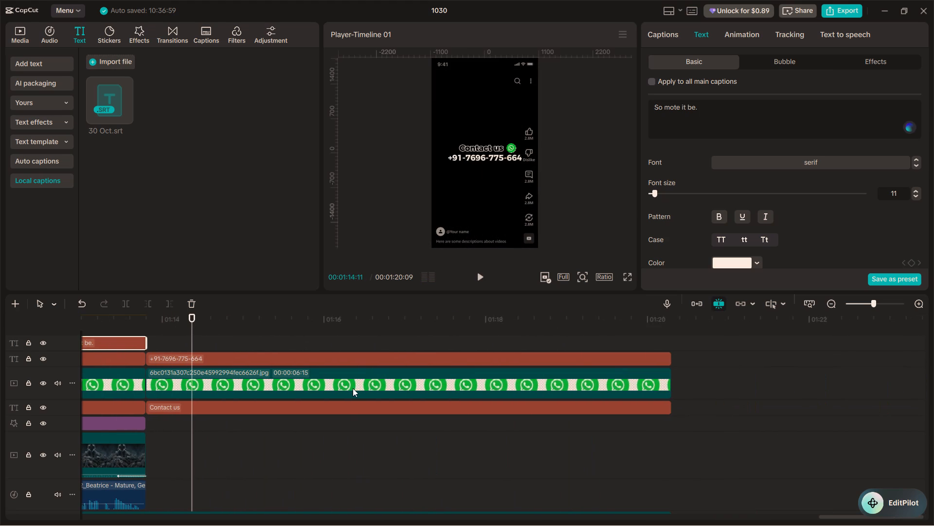
{"action": "scroll", "coordinate": [339, 386], "scroll_direction": "down", "scroll_amount": 20, "text": "ctrl"}
{"action": "scroll", "coordinate": [339, 386], "scroll_direction": "down", "scroll_amount": 11, "text": "ctrl"}
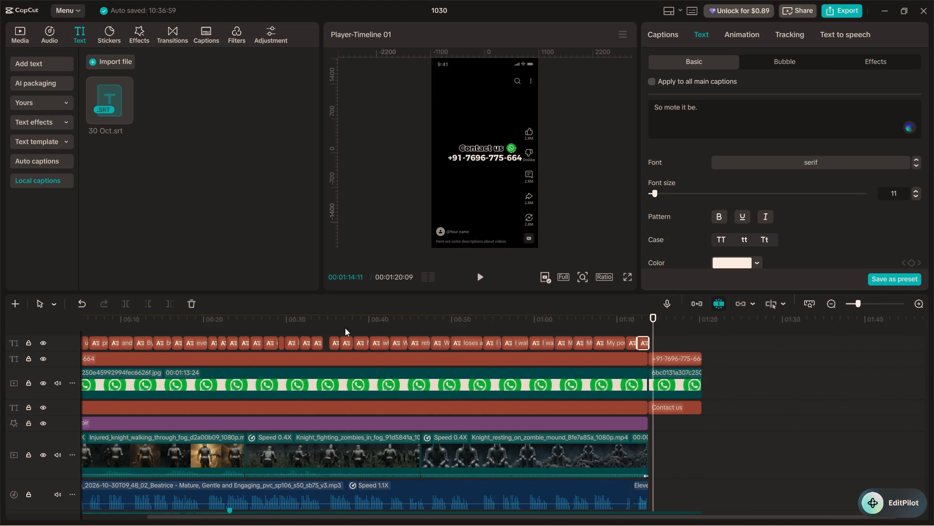
{"action": "left_click_drag", "start_coordinate": [346, 318], "coordinate": [0, 321]}
{"action": "key", "text": "space"}
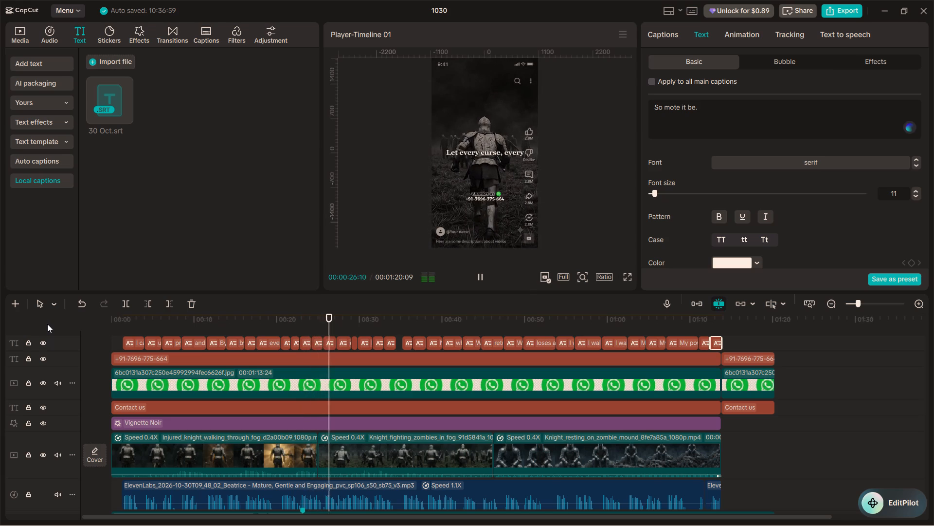
{"action": "key", "text": "space"}
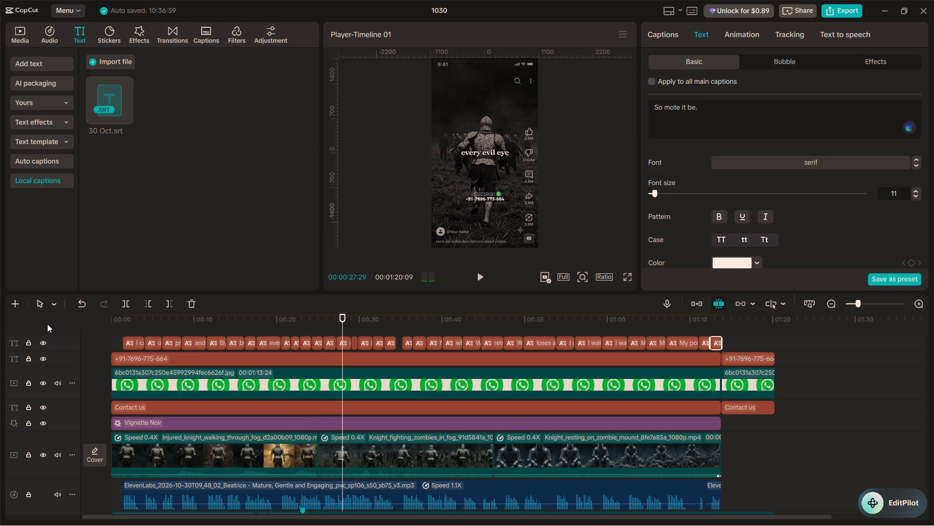
Add the Black Fade transition from the favourites between the injured knight walking clip and the knight fighting zombies clip.
{"action": "left_click", "coordinate": [171, 28]}
{"action": "left_click", "coordinate": [65, 59]}
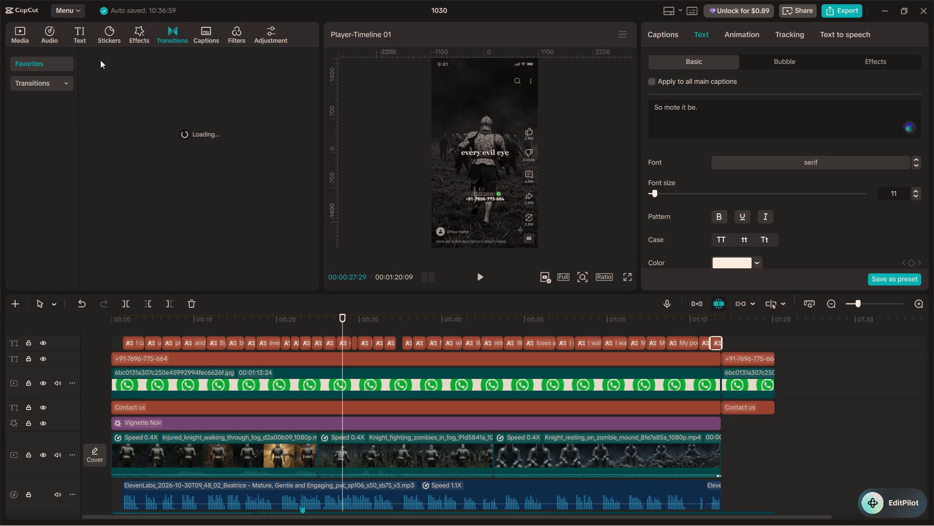
{"action": "left_click_drag", "start_coordinate": [161, 75], "coordinate": [318, 455]}
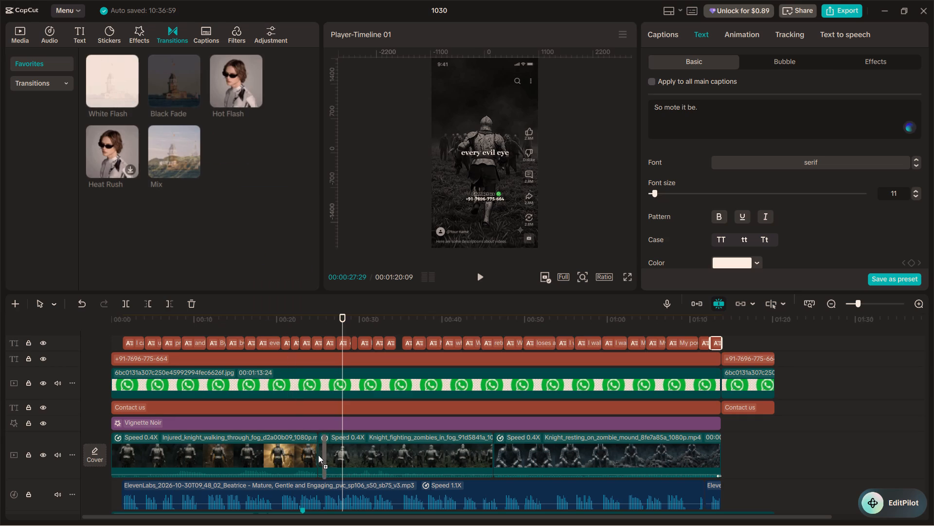
{"action": "left_click_drag", "start_coordinate": [318, 455], "coordinate": [316, 455]}
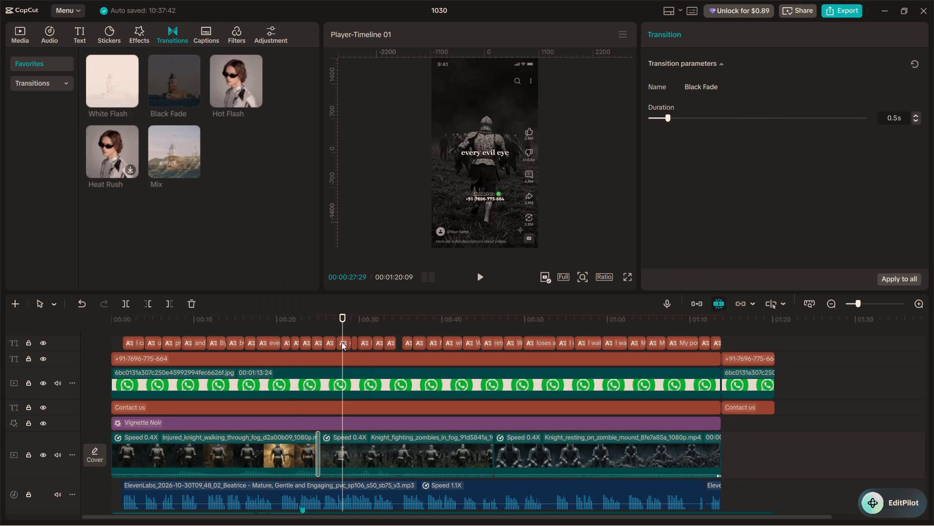
Play back the video from just before the new transition to the end, and replay it from the beginning, checking it full screen.
{"action": "left_click", "coordinate": [296, 323]}
{"action": "key", "text": "space"}
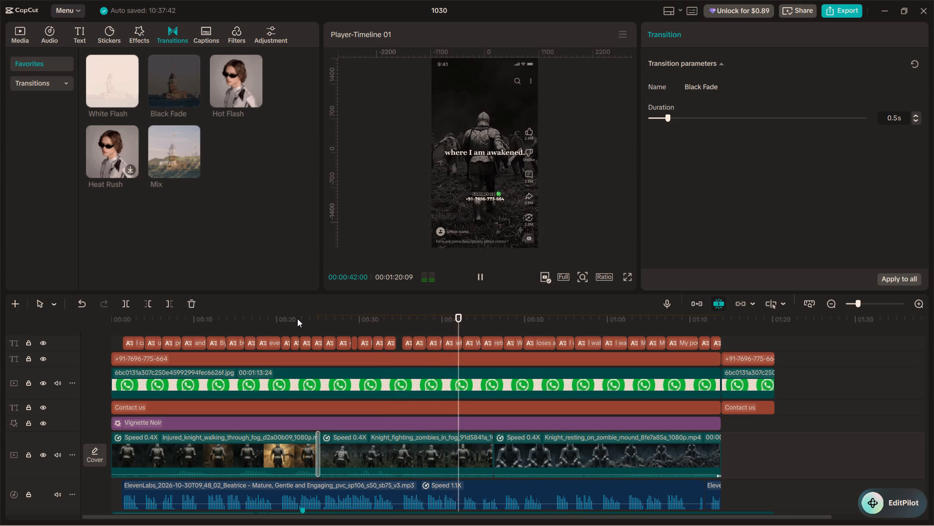
{"action": "left_click", "coordinate": [630, 278]}
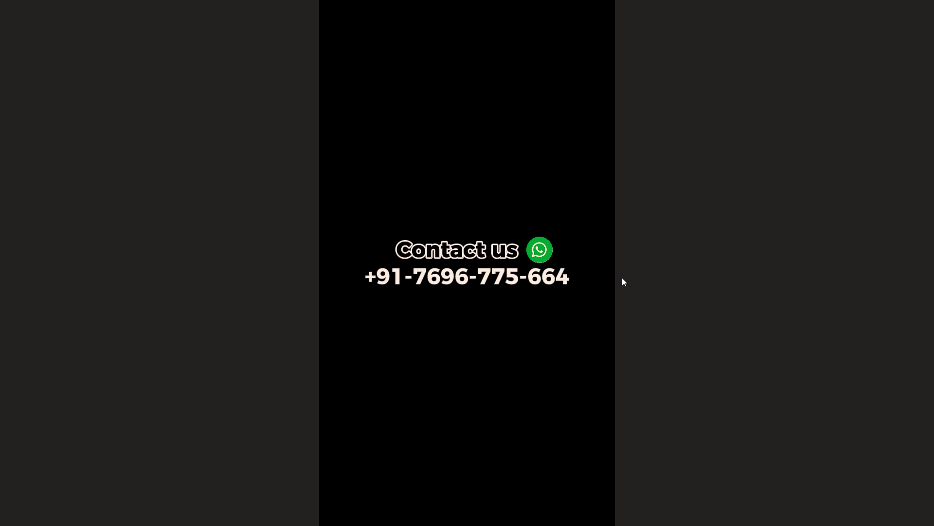
{"action": "key", "text": "Escape"}
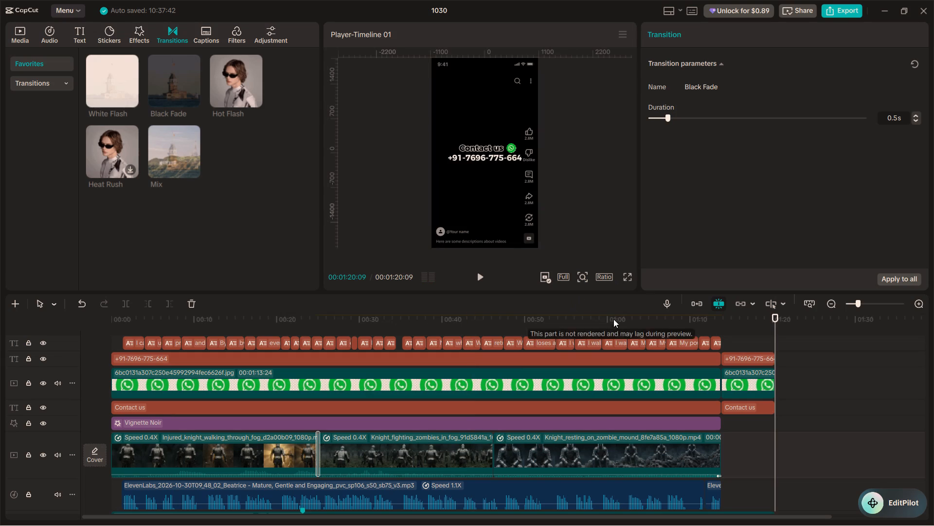
{"action": "left_click_drag", "start_coordinate": [586, 318], "coordinate": [111, 318]}
{"action": "left_click", "coordinate": [111, 318]}
{"action": "key", "text": "space"}
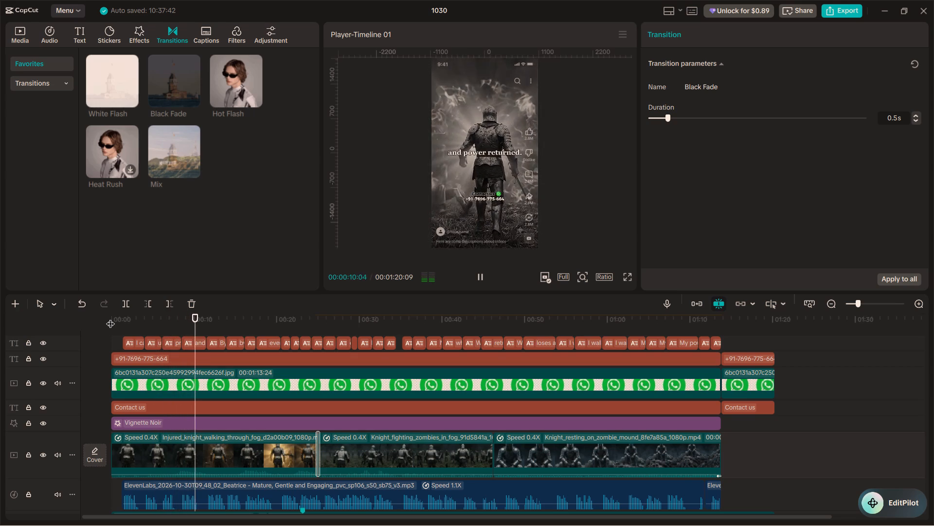
{"action": "left_click", "coordinate": [629, 278]}
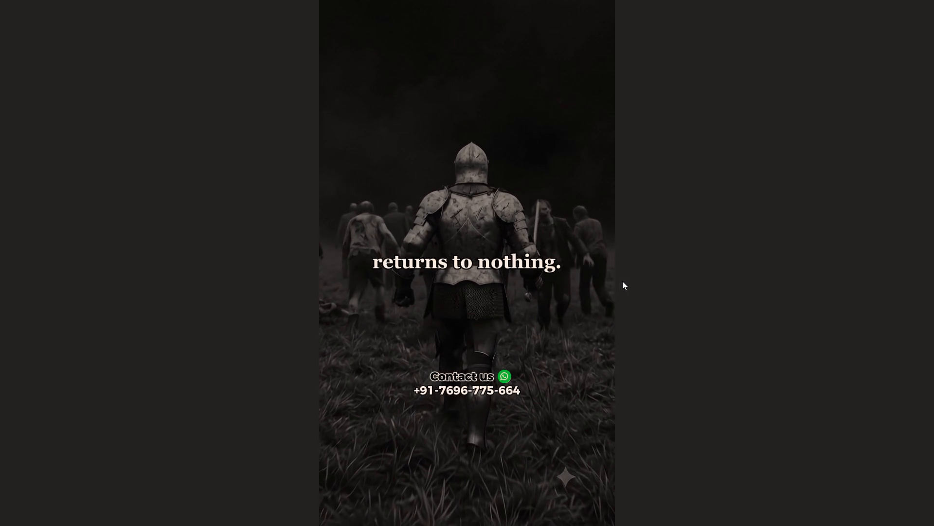
{"action": "key", "text": "Escape"}
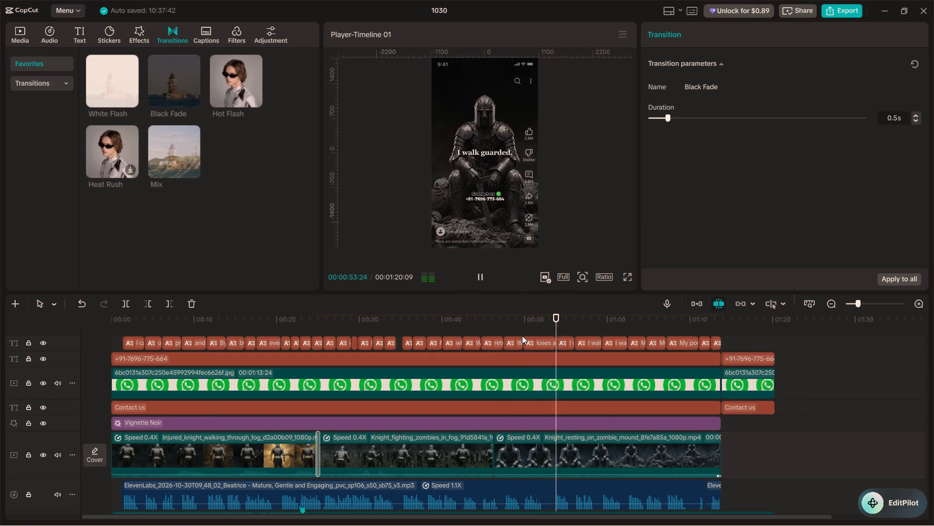
{"action": "key", "text": "space"}
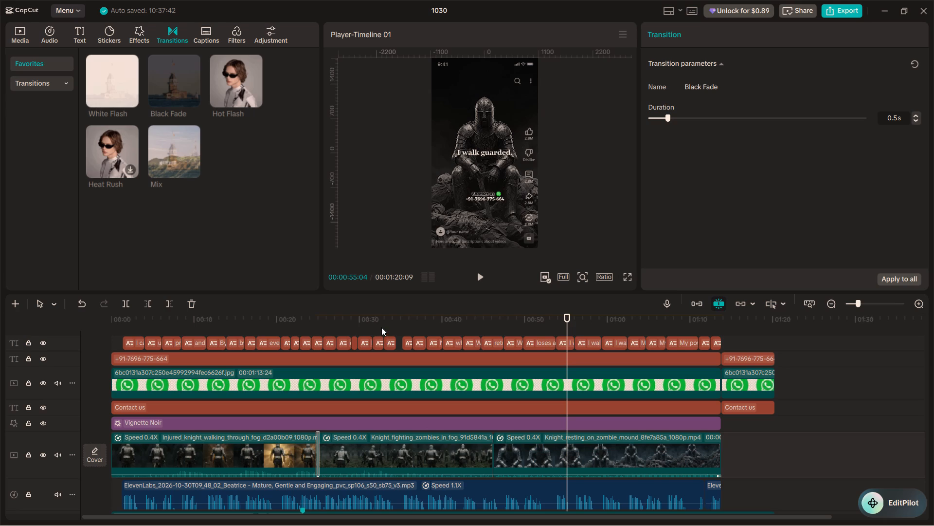
Select all the voiceover captions on the caption track and open their animation options.
{"action": "scroll", "coordinate": [381, 327], "scroll_direction": "up", "scroll_amount": 3}
{"action": "left_click_drag", "start_coordinate": [736, 337], "coordinate": [464, 340]}
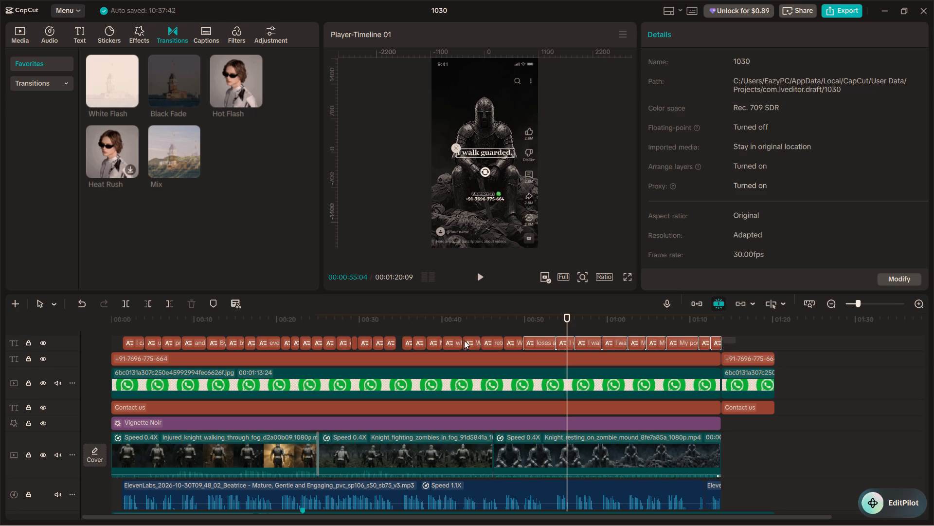
{"action": "left_click_drag", "start_coordinate": [464, 340], "coordinate": [118, 361]}
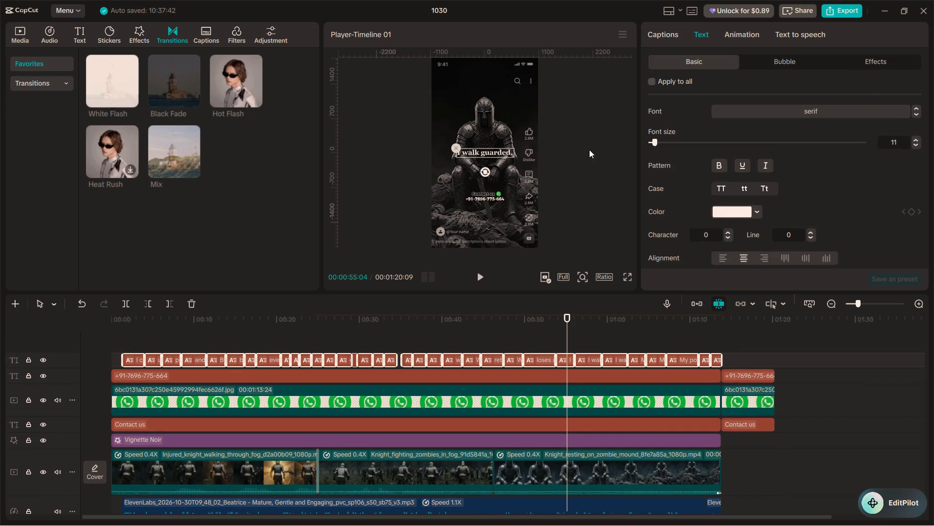
{"action": "left_click", "coordinate": [756, 36]}
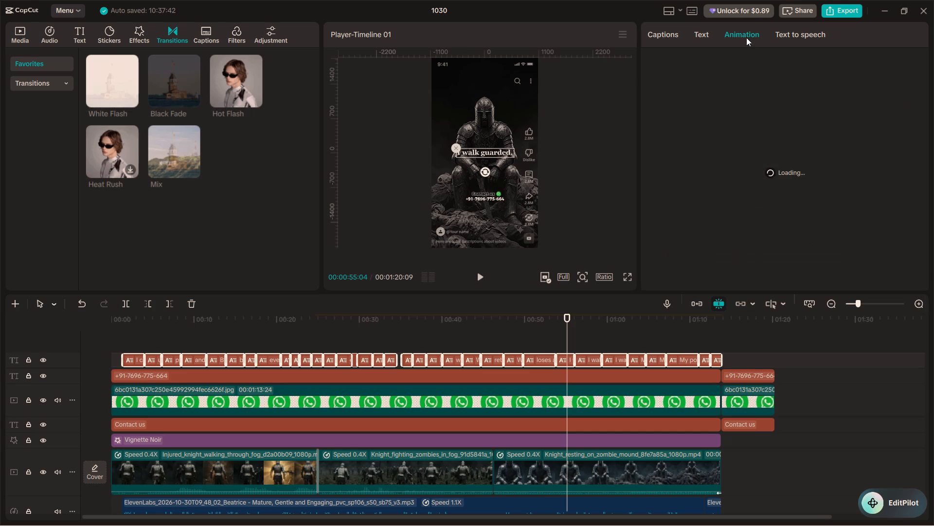
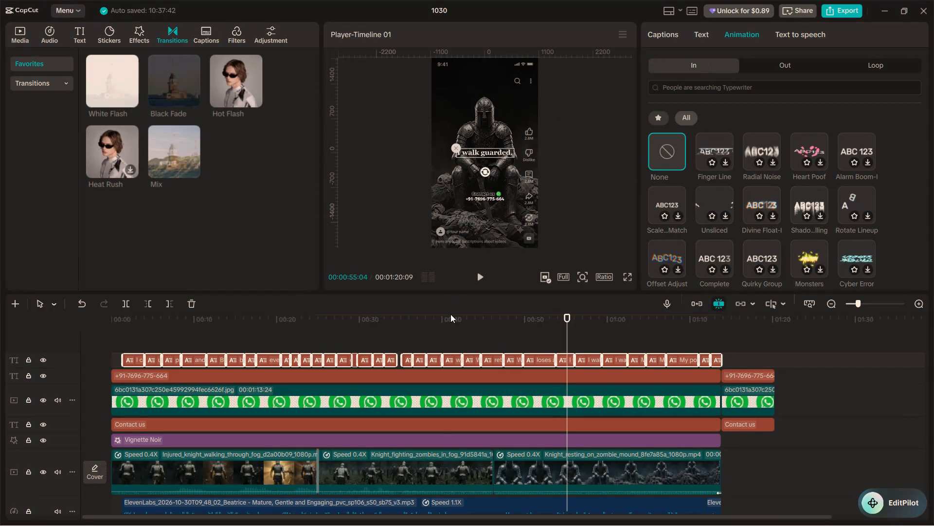
Combine all the selected voiceover captions into one compound clip.
{"action": "left_click", "coordinate": [446, 327]}
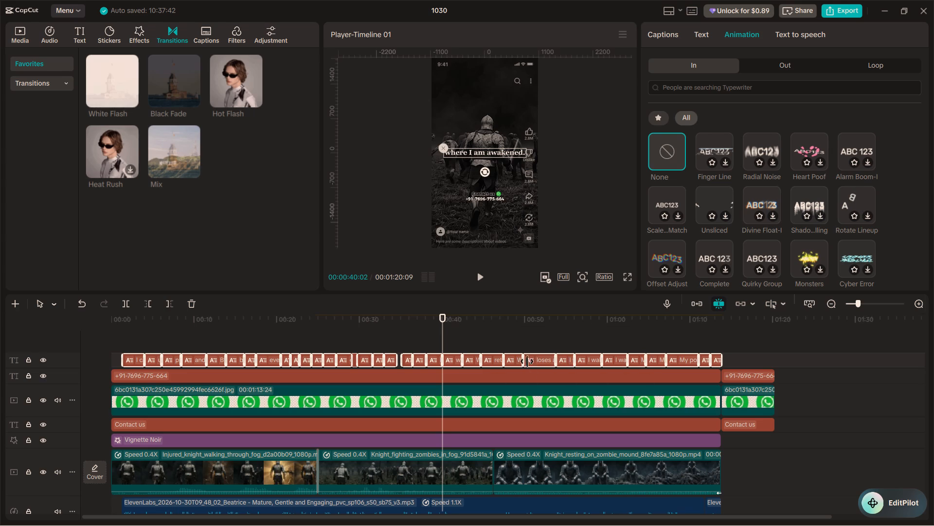
{"action": "key", "text": "alt+g"}
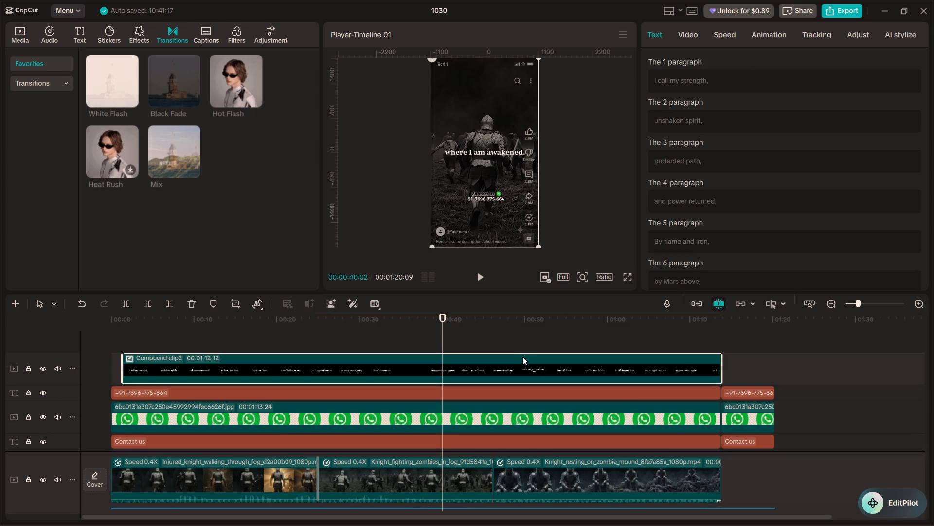
Enable Motion blur on the captions compound clip and set its Blend to 30.
{"action": "left_click", "coordinate": [695, 39]}
{"action": "scroll", "coordinate": [704, 174], "scroll_direction": "down", "scroll_amount": 3}
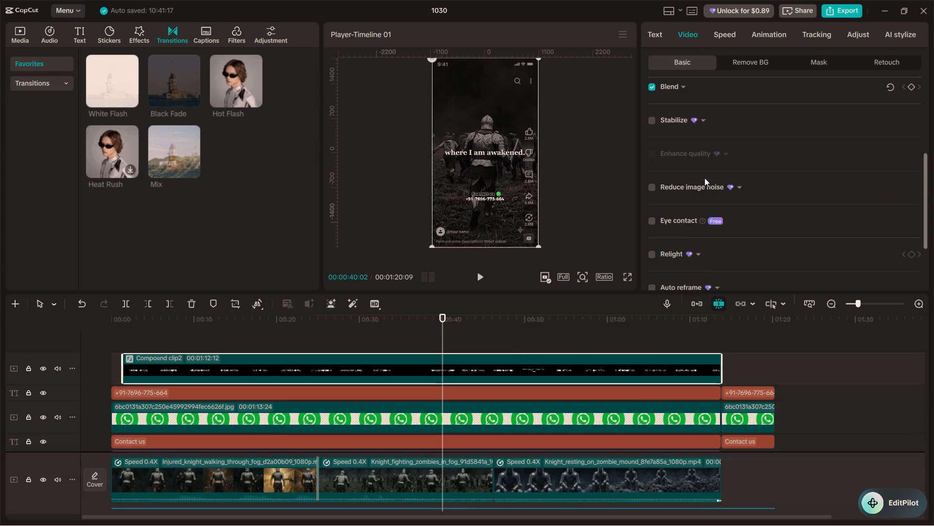
{"action": "scroll", "coordinate": [704, 178], "scroll_direction": "down", "scroll_amount": 5}
{"action": "left_click", "coordinate": [650, 265]}
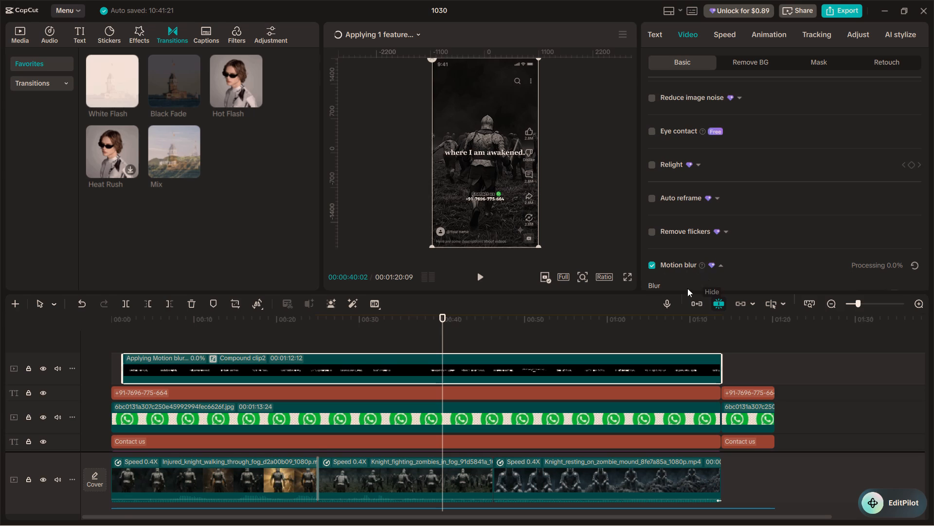
{"action": "scroll", "coordinate": [498, 338], "scroll_direction": "down", "scroll_amount": 4}
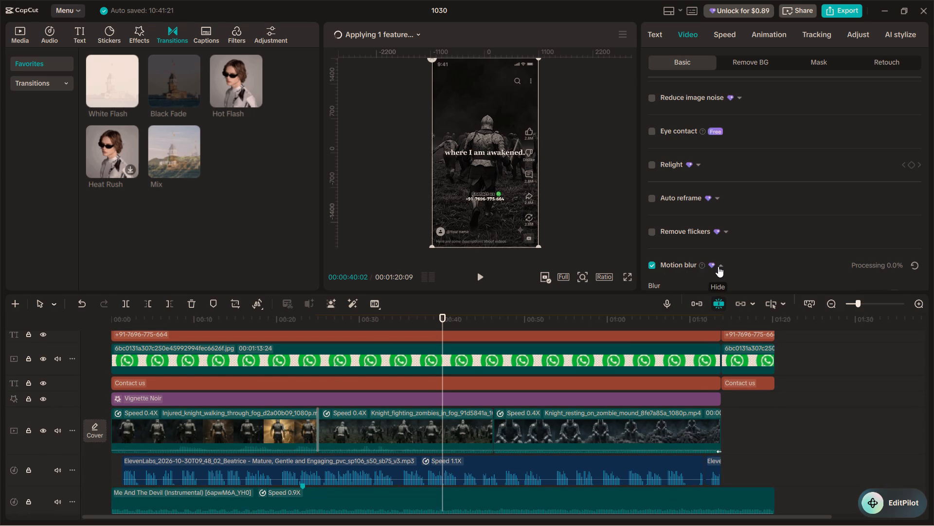
{"action": "left_click", "coordinate": [718, 266]}
{"action": "scroll", "coordinate": [732, 257], "scroll_direction": "down", "scroll_amount": 3}
{"action": "left_click", "coordinate": [718, 267]}
{"action": "scroll", "coordinate": [733, 259], "scroll_direction": "down", "scroll_amount": 3}
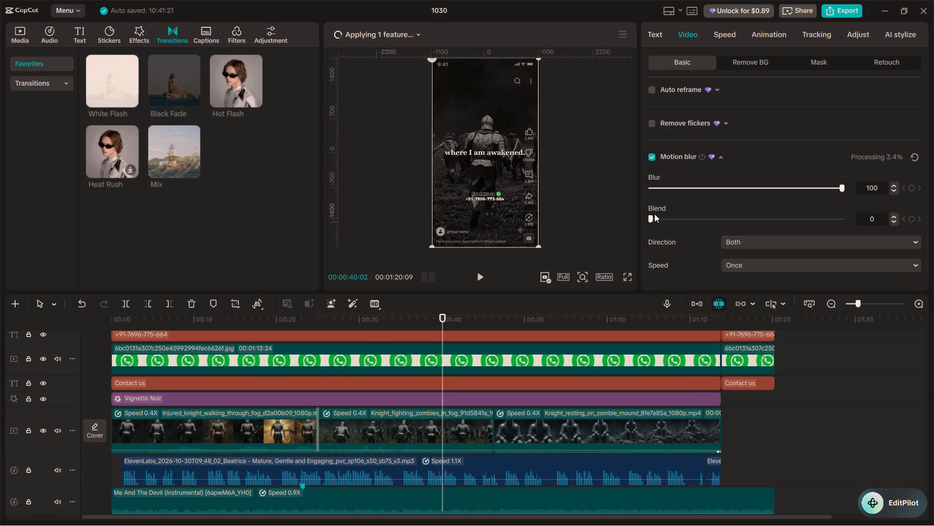
{"action": "left_click_drag", "start_coordinate": [649, 214], "coordinate": [690, 241]}
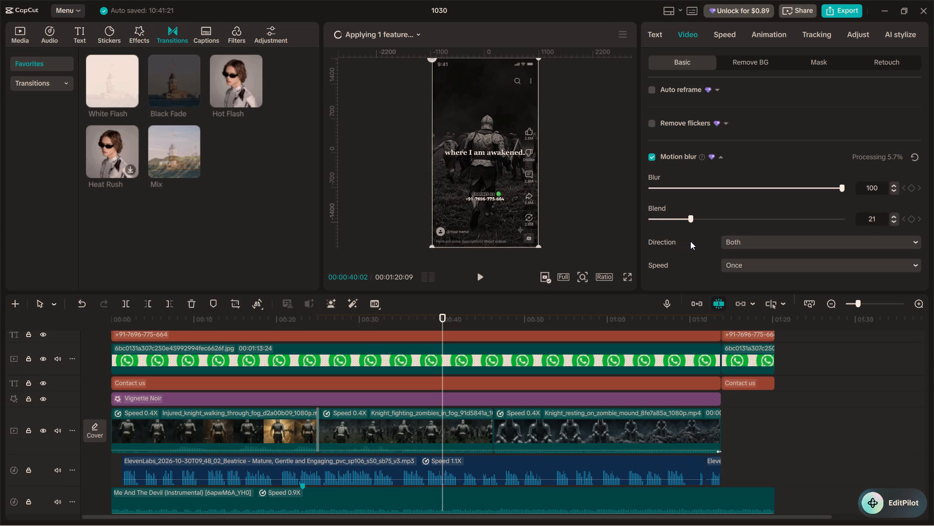
{"action": "left_click_drag", "start_coordinate": [690, 241], "coordinate": [708, 253]}
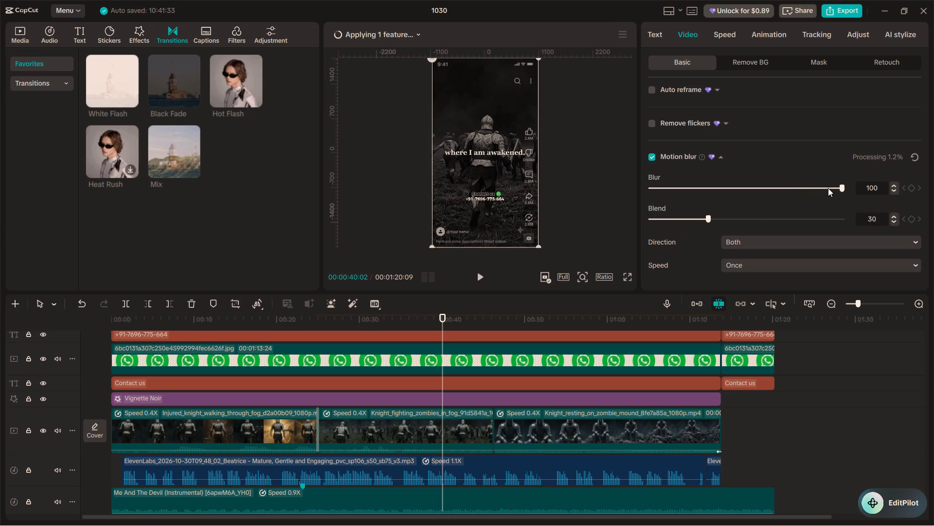
Reduce the Blur amount of the captions' motion blur to about 30.
{"action": "left_click_drag", "start_coordinate": [842, 188], "coordinate": [698, 187]}
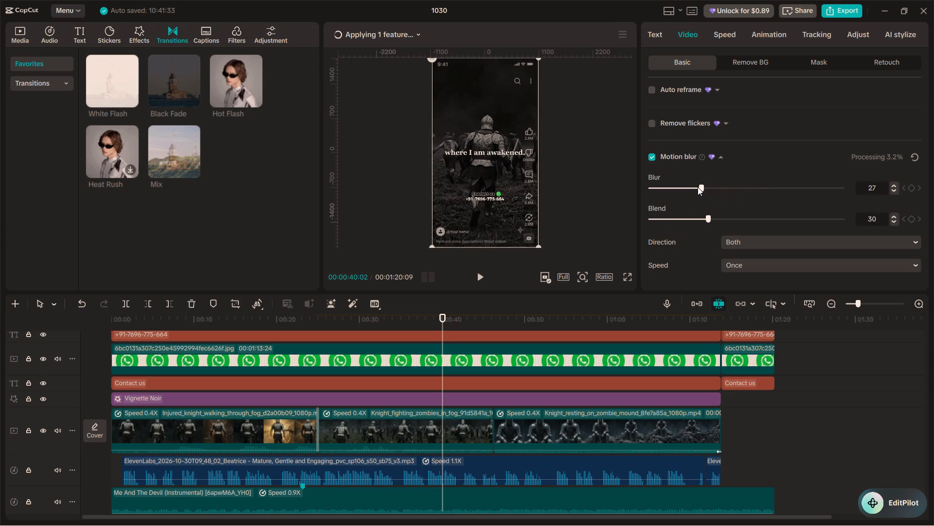
{"action": "left_click_drag", "start_coordinate": [698, 187], "coordinate": [709, 195]}
{"action": "left_click_drag", "start_coordinate": [709, 195], "coordinate": [707, 195]}
{"action": "left_click_drag", "start_coordinate": [707, 195], "coordinate": [700, 193]}
{"action": "left_click_drag", "start_coordinate": [700, 193], "coordinate": [694, 192]}
{"action": "left_click", "coordinate": [893, 190]}
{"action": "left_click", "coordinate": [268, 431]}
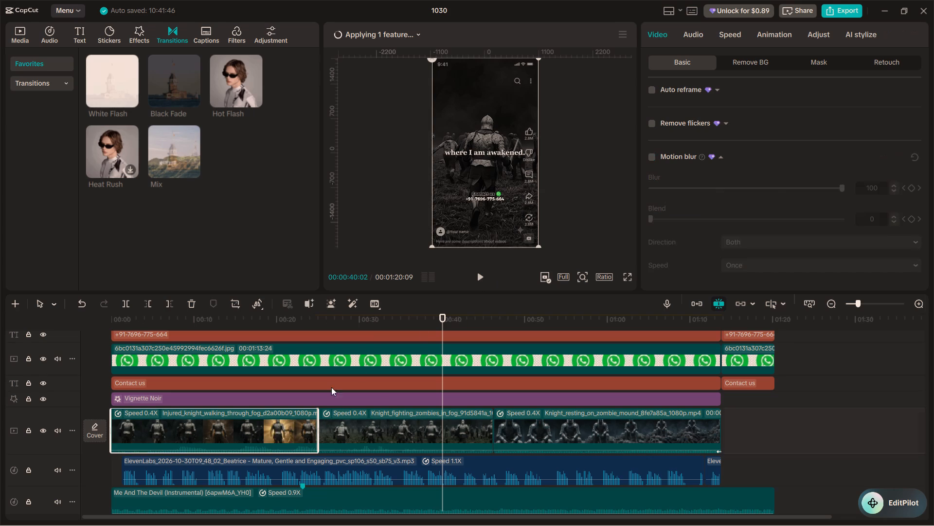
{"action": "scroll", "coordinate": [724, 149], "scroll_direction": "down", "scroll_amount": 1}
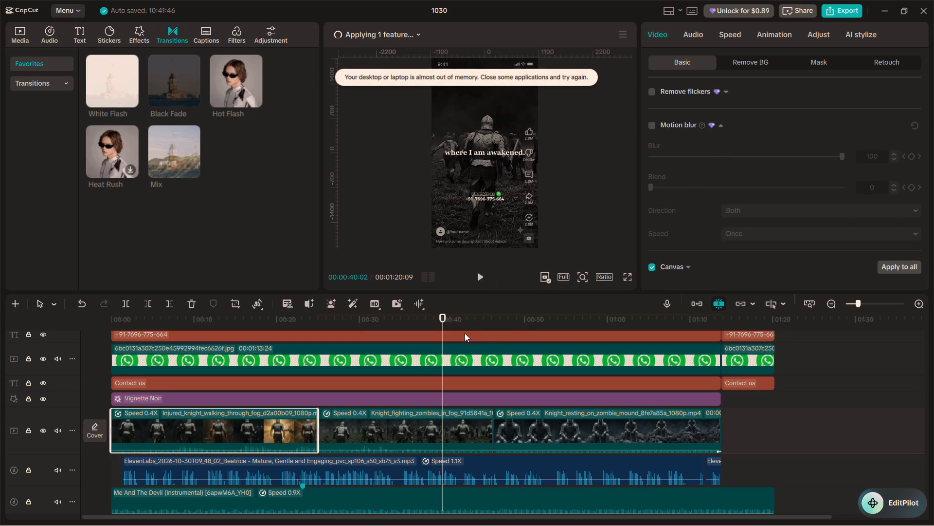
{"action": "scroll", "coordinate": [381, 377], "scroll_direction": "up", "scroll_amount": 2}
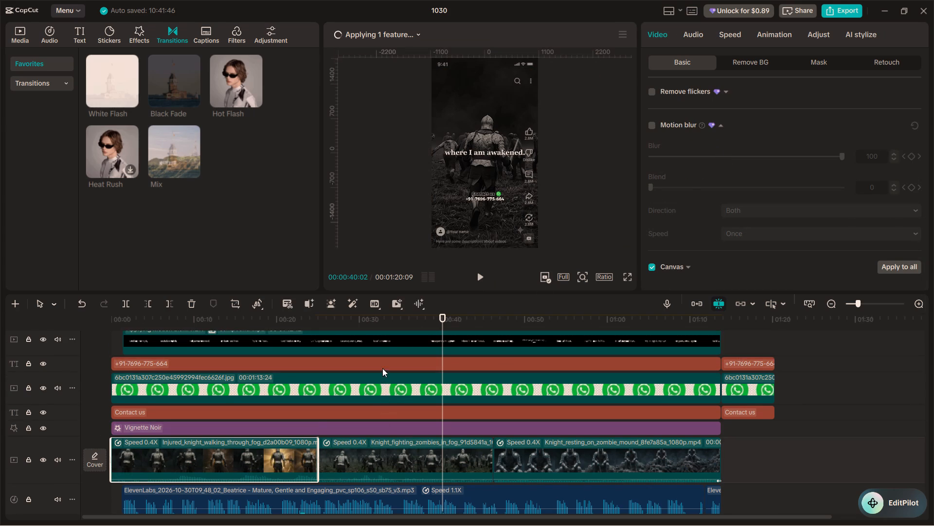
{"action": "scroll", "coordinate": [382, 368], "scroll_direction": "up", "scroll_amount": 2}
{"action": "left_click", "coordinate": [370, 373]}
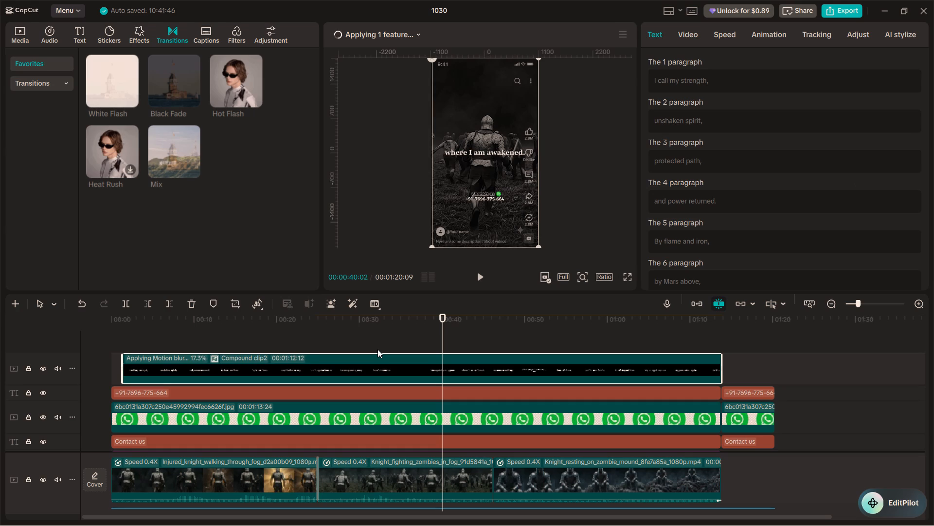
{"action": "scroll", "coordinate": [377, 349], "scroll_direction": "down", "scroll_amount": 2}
Set the Vignette adjustment of the injured knight walking clip to 15, checking the look at a brighter moment of the clip.
{"action": "left_click", "coordinate": [260, 448]}
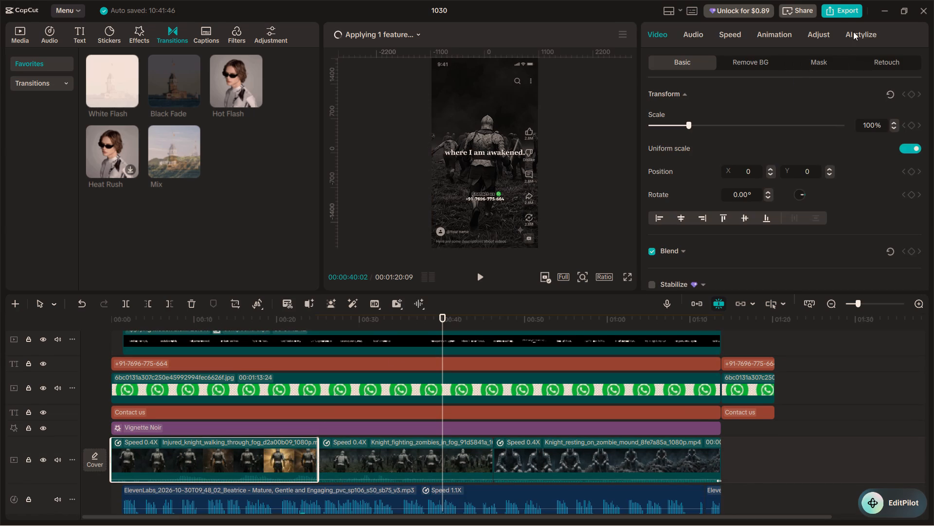
{"action": "left_click", "coordinate": [816, 30]}
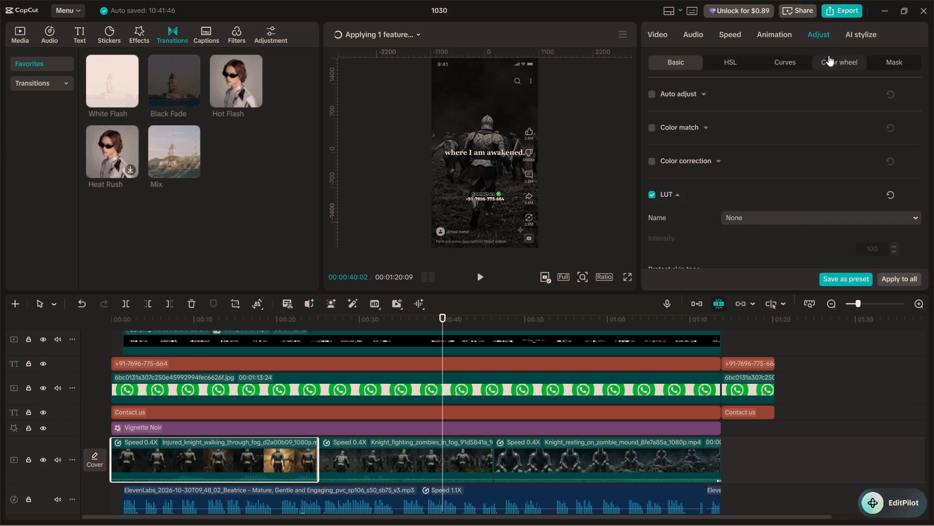
{"action": "scroll", "coordinate": [740, 138], "scroll_direction": "down", "scroll_amount": 4}
{"action": "scroll", "coordinate": [743, 188], "scroll_direction": "down", "scroll_amount": 1}
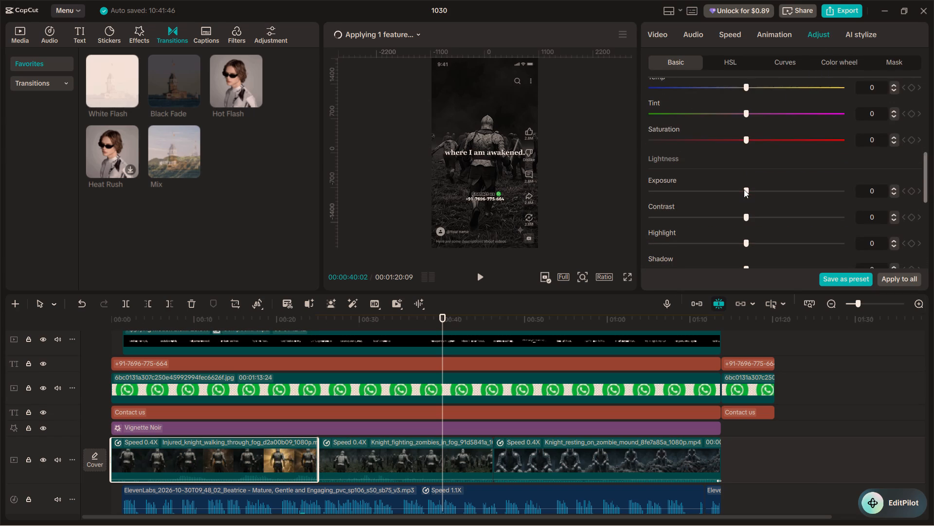
{"action": "scroll", "coordinate": [744, 189], "scroll_direction": "down", "scroll_amount": 6}
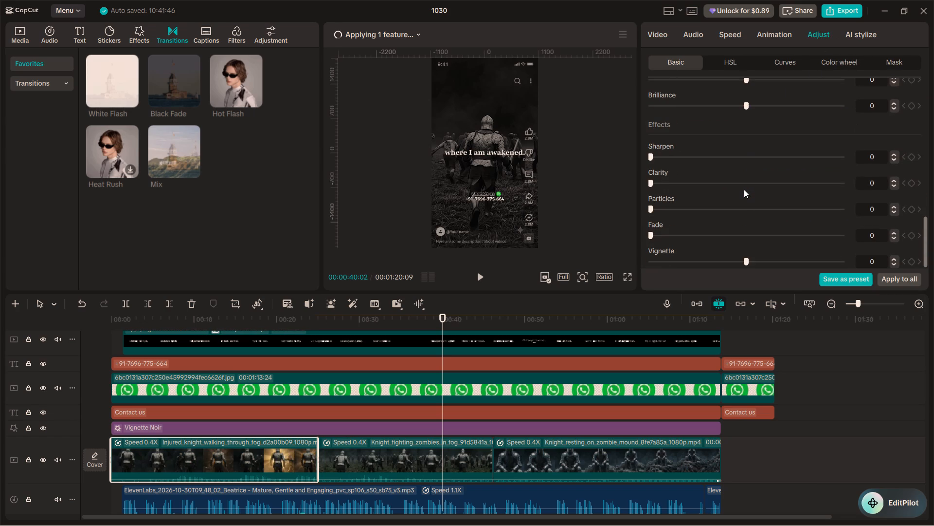
{"action": "scroll", "coordinate": [744, 189], "scroll_direction": "down", "scroll_amount": 1}
{"action": "left_click_drag", "start_coordinate": [746, 259], "coordinate": [779, 267]}
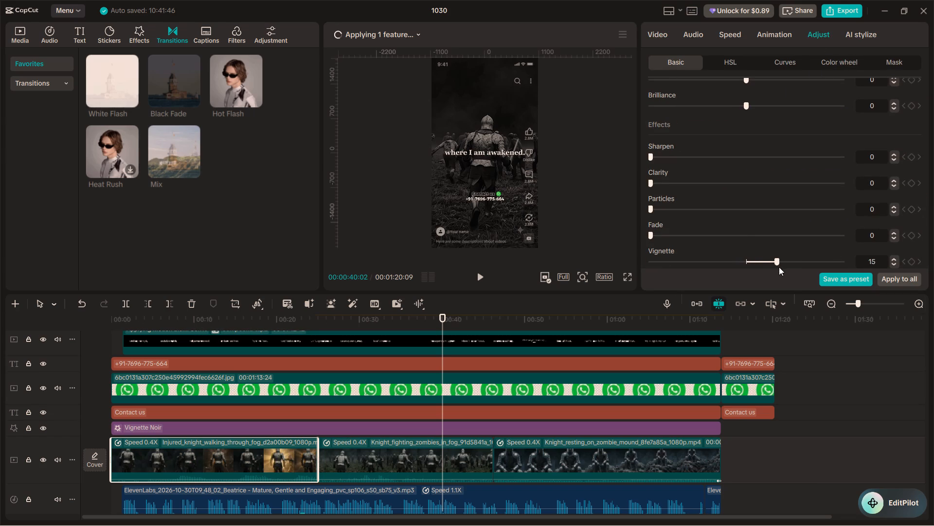
{"action": "left_click_drag", "start_coordinate": [779, 267], "coordinate": [826, 273]}
{"action": "left_click_drag", "start_coordinate": [826, 273], "coordinate": [783, 266]}
{"action": "left_click", "coordinate": [258, 323]}
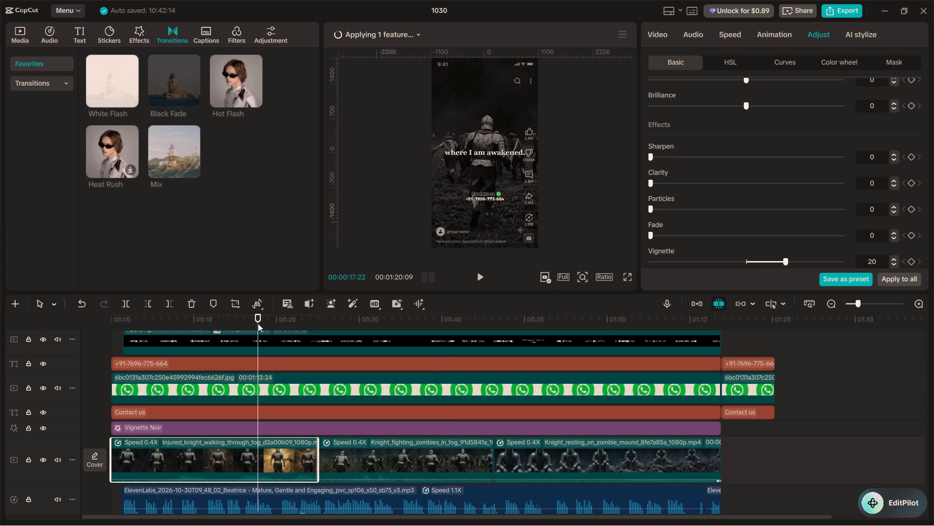
{"action": "left_click_drag", "start_coordinate": [787, 263], "coordinate": [784, 263]}
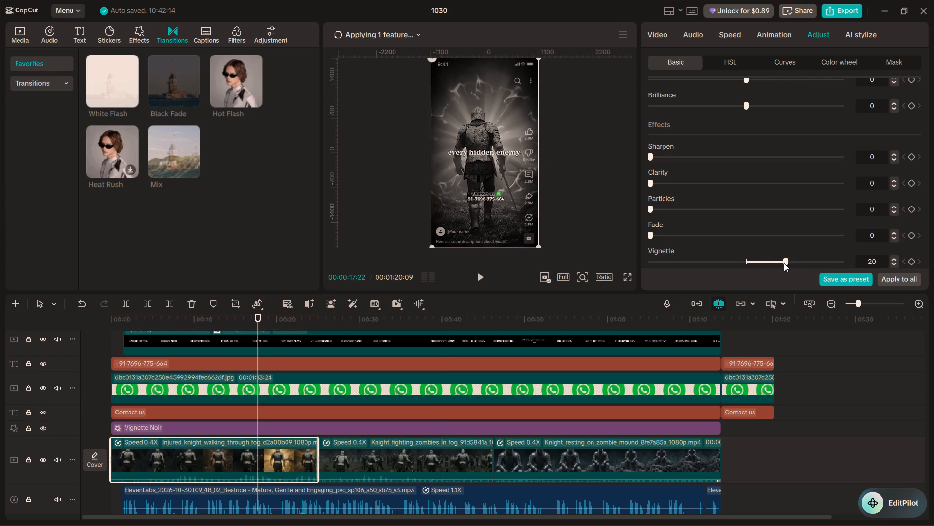
{"action": "left_click_drag", "start_coordinate": [784, 263], "coordinate": [763, 270]}
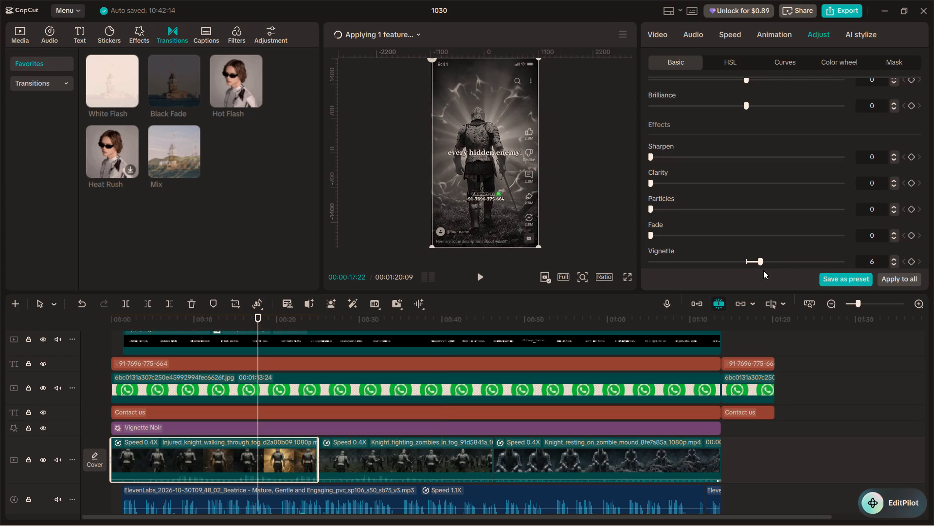
{"action": "left_click_drag", "start_coordinate": [763, 270], "coordinate": [769, 272]}
{"action": "double_click", "coordinate": [894, 259]}
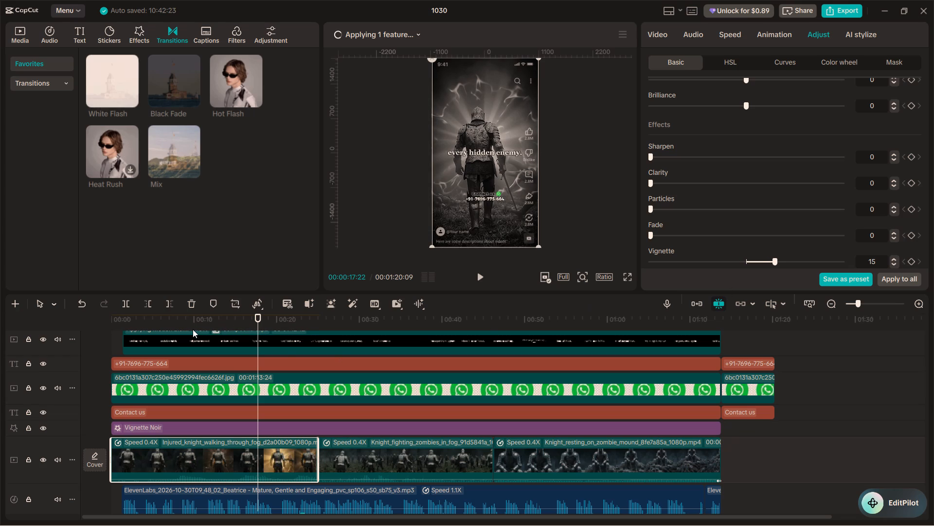
Scrub through the opening to check the vignette, and set the knight fighting zombies clip's Vignette to 15.
{"action": "left_click_drag", "start_coordinate": [234, 321], "coordinate": [174, 319]}
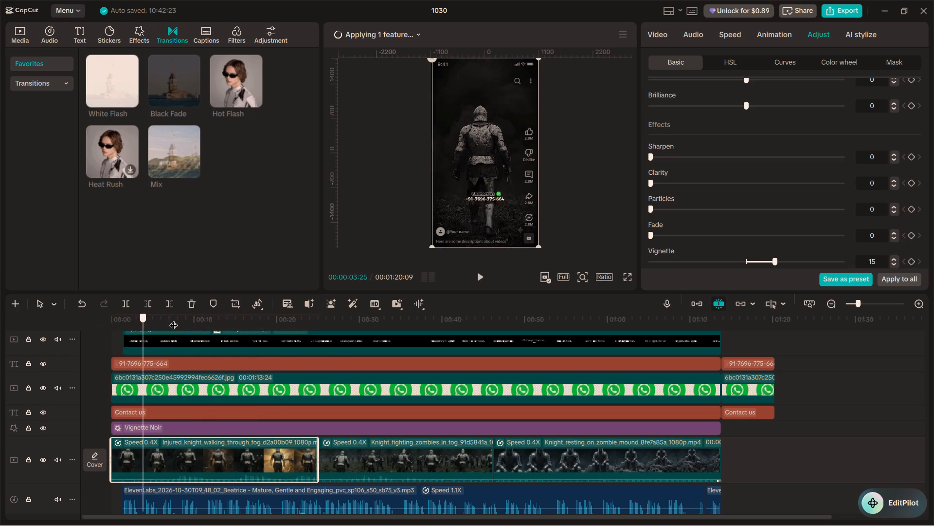
{"action": "left_click_drag", "start_coordinate": [174, 319], "coordinate": [352, 315]}
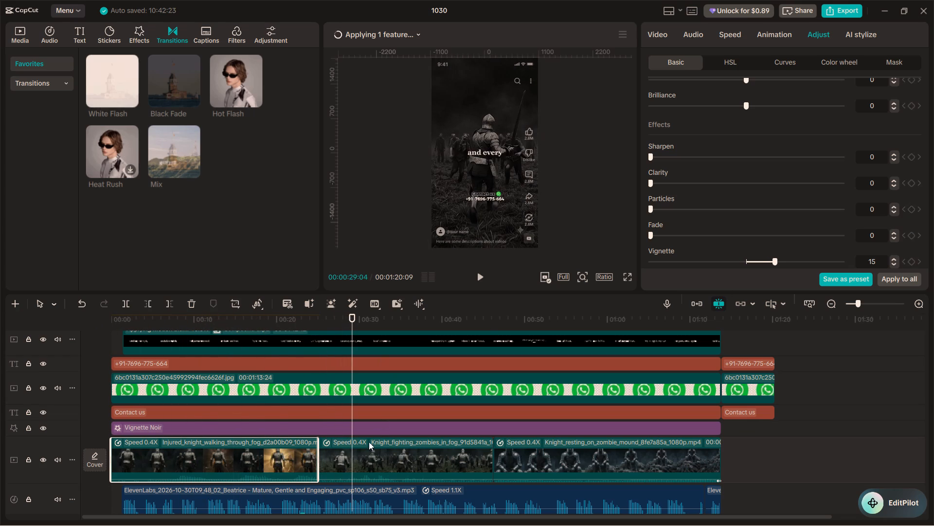
{"action": "left_click", "coordinate": [364, 467]}
{"action": "scroll", "coordinate": [691, 226], "scroll_direction": "down", "scroll_amount": 1}
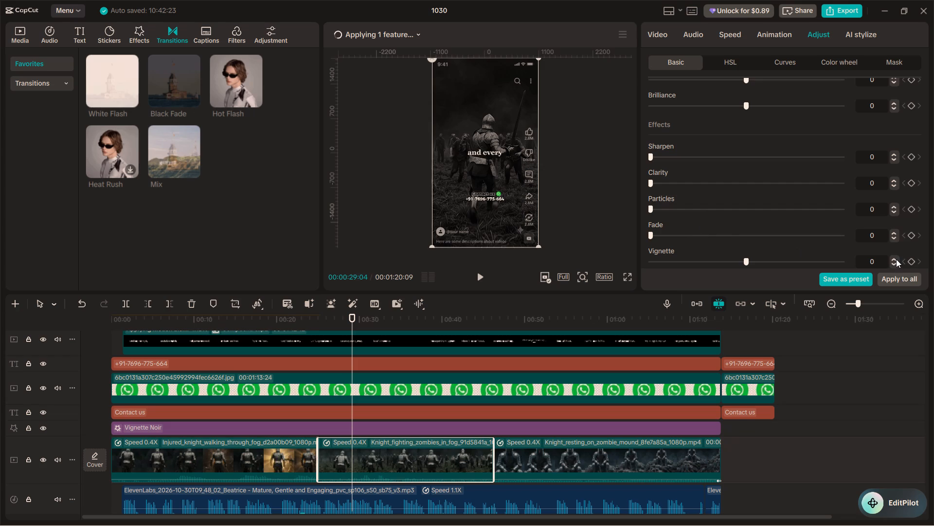
{"action": "double_click", "coordinate": [896, 259]}
{"action": "triple_click", "coordinate": [893, 259]}
{"action": "triple_click", "coordinate": [893, 259]}
{"action": "triple_click", "coordinate": [893, 259]}
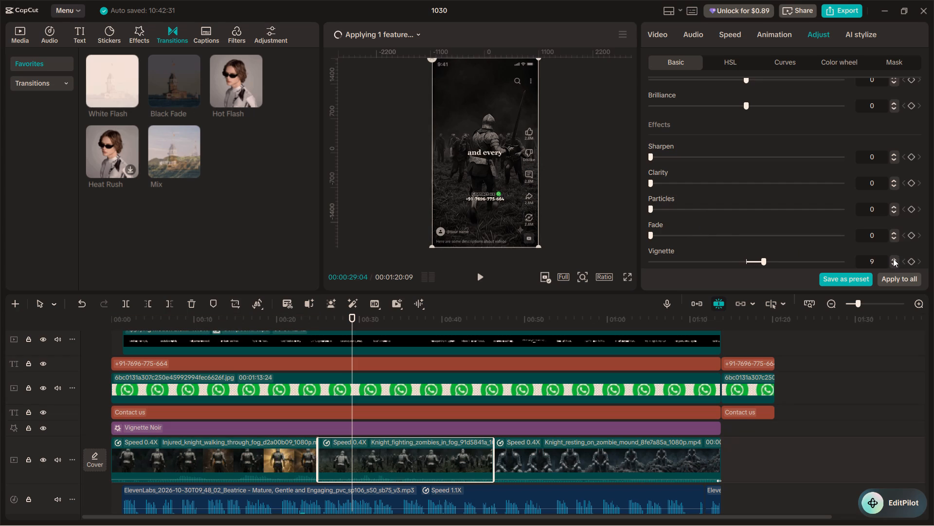
{"action": "triple_click", "coordinate": [893, 259]}
{"action": "left_click", "coordinate": [893, 259]}
Set the Vignette adjustment of the knight resting on zombie mound clip to 15.
{"action": "left_click", "coordinate": [581, 321]}
{"action": "left_click", "coordinate": [579, 470]}
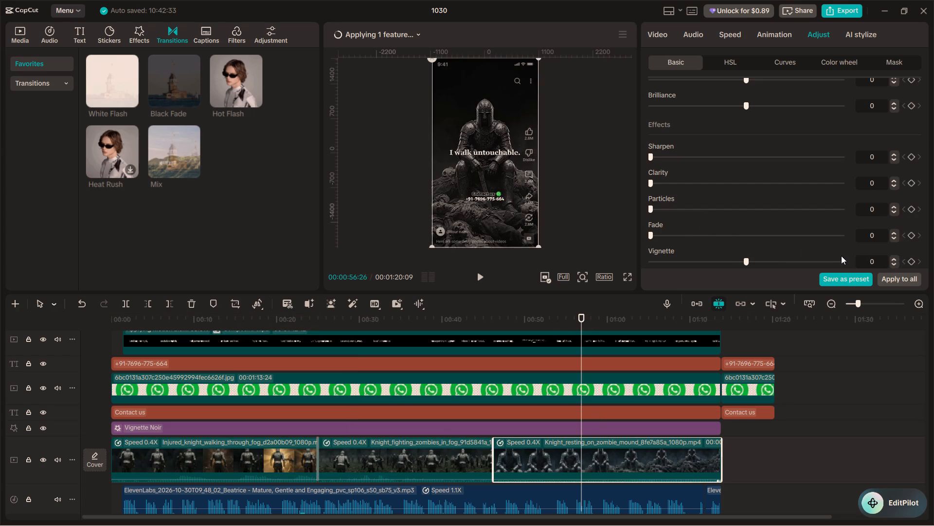
{"action": "scroll", "coordinate": [907, 262], "scroll_direction": "down", "scroll_amount": 4}
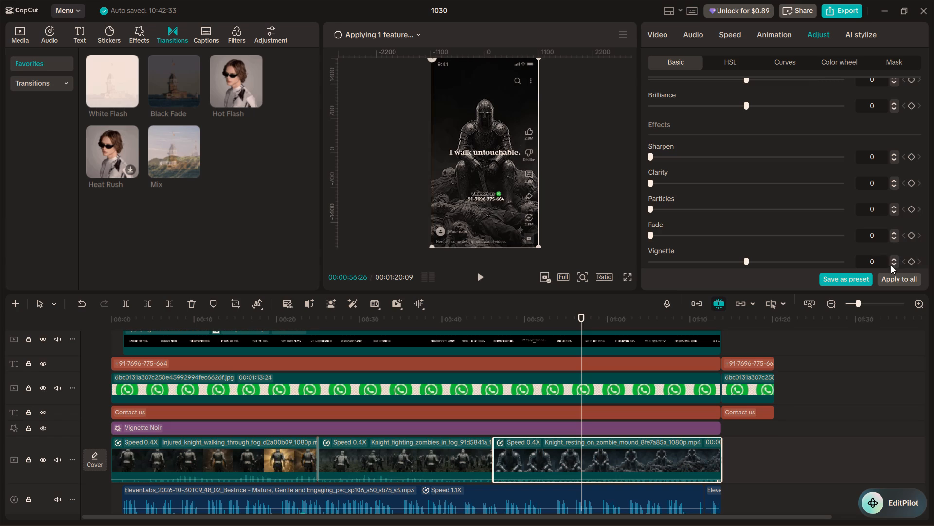
{"action": "triple_click", "coordinate": [894, 258]}
{"action": "triple_click", "coordinate": [894, 258]}
{"action": "triple_click", "coordinate": [894, 258]}
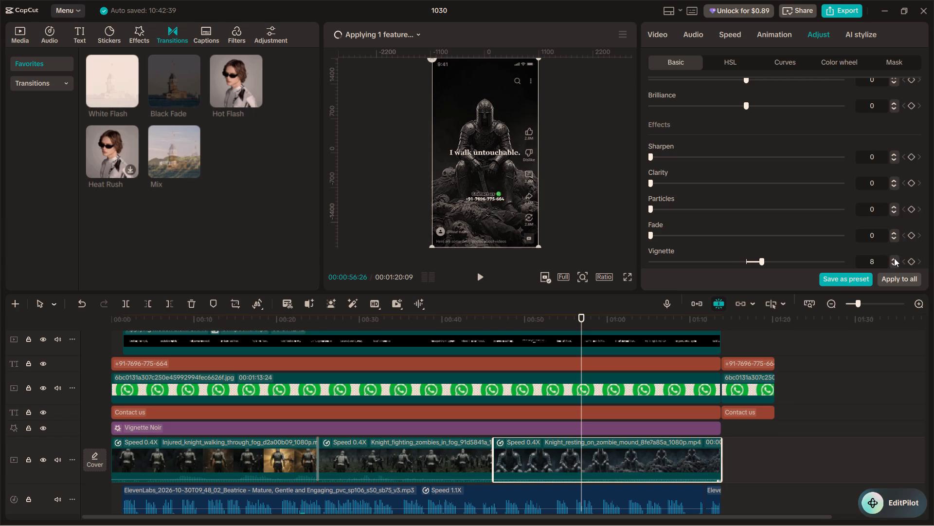
{"action": "triple_click", "coordinate": [894, 258]}
{"action": "left_click", "coordinate": [894, 258]}
{"action": "double_click", "coordinate": [894, 258]}
Preview the opening full screen from about 3 seconds in to check the vignette and captions, and return to the editor.
{"action": "left_click_drag", "start_coordinate": [493, 324], "coordinate": [141, 328]}
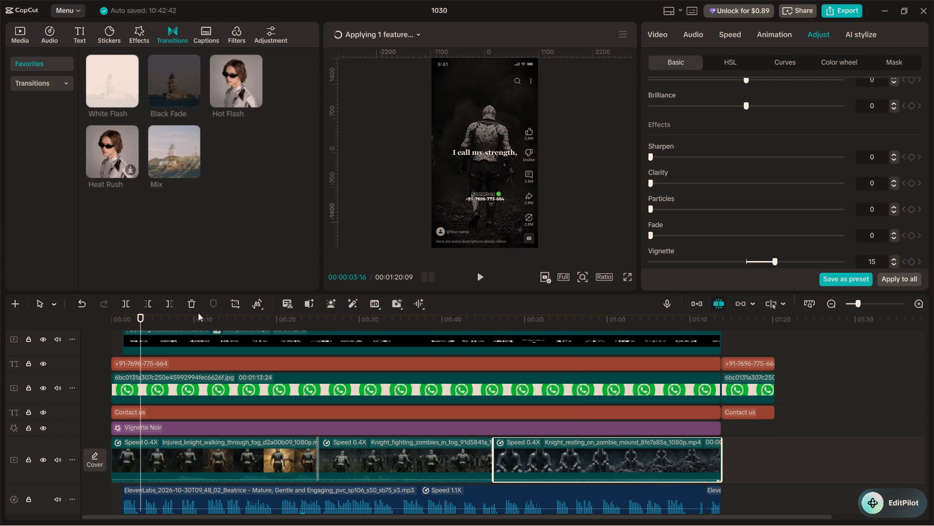
{"action": "left_click", "coordinate": [626, 275]}
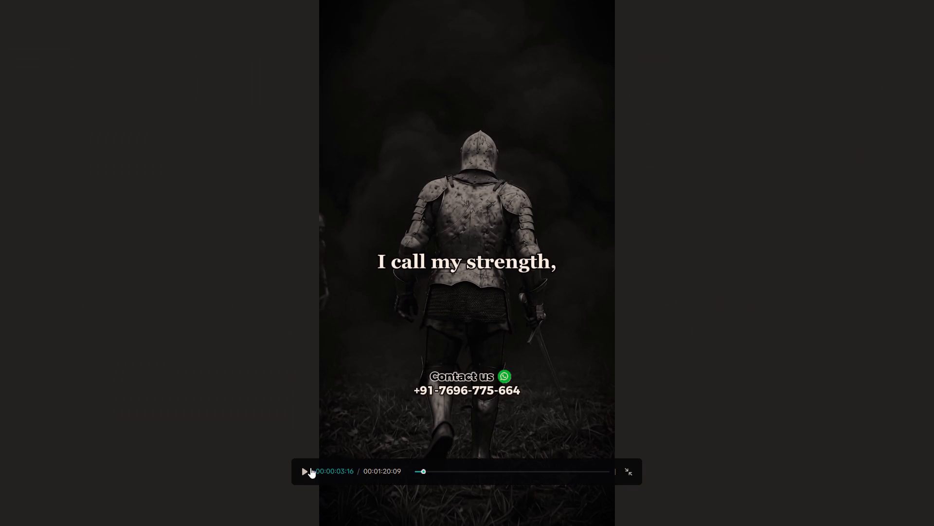
{"action": "left_click", "coordinate": [308, 465]}
{"action": "left_click", "coordinate": [307, 461]}
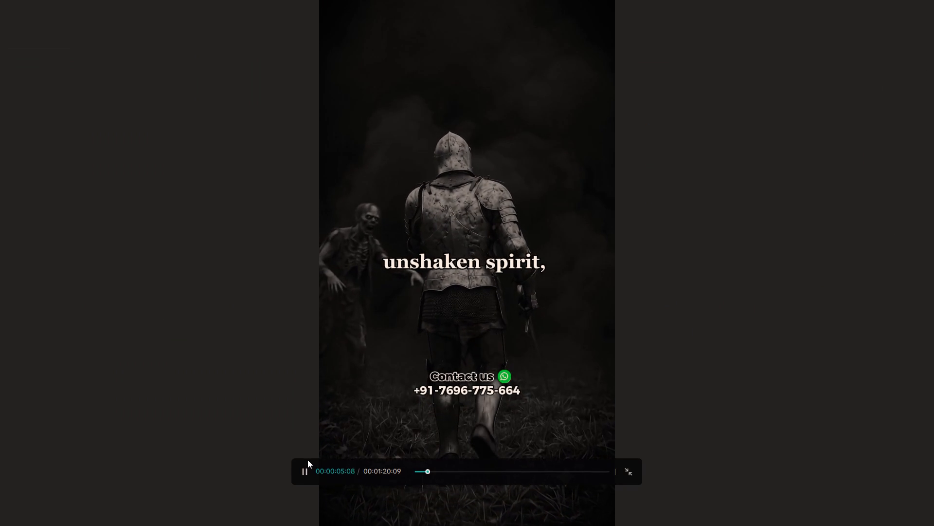
{"action": "left_click", "coordinate": [626, 471]}
Select the captions compound clip, pause playback and check the processing progress of its motion blur.
{"action": "scroll", "coordinate": [424, 392], "scroll_direction": "up", "scroll_amount": 2}
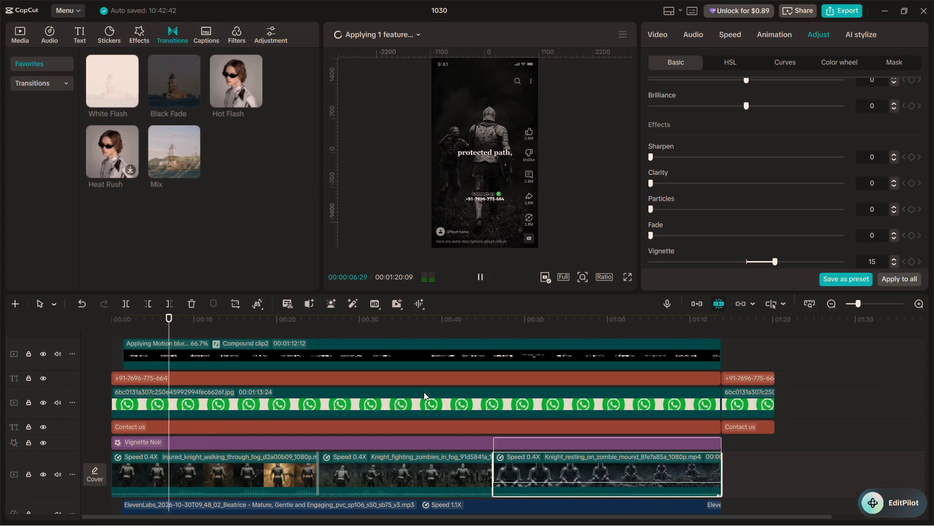
{"action": "scroll", "coordinate": [424, 392], "scroll_direction": "up", "scroll_amount": 1}
{"action": "left_click", "coordinate": [392, 378]}
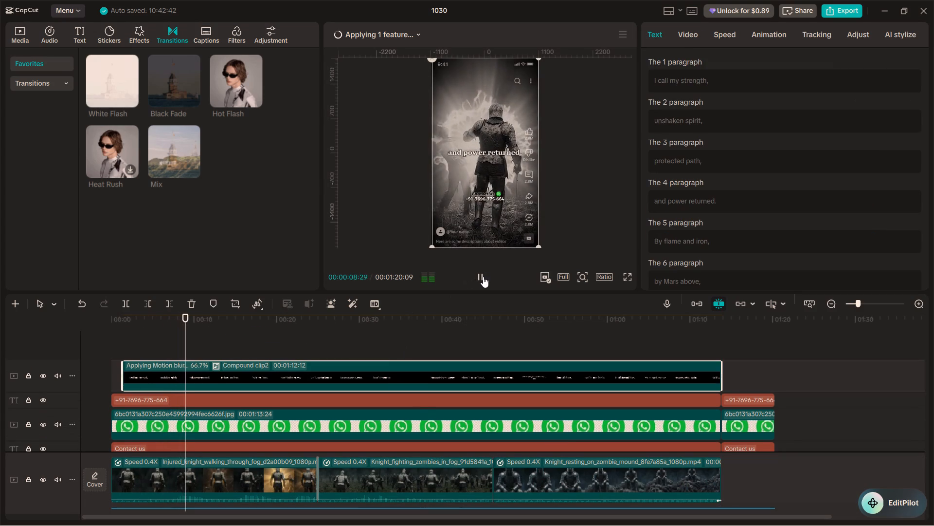
{"action": "left_click", "coordinate": [483, 277]}
{"action": "left_click", "coordinate": [422, 29]}
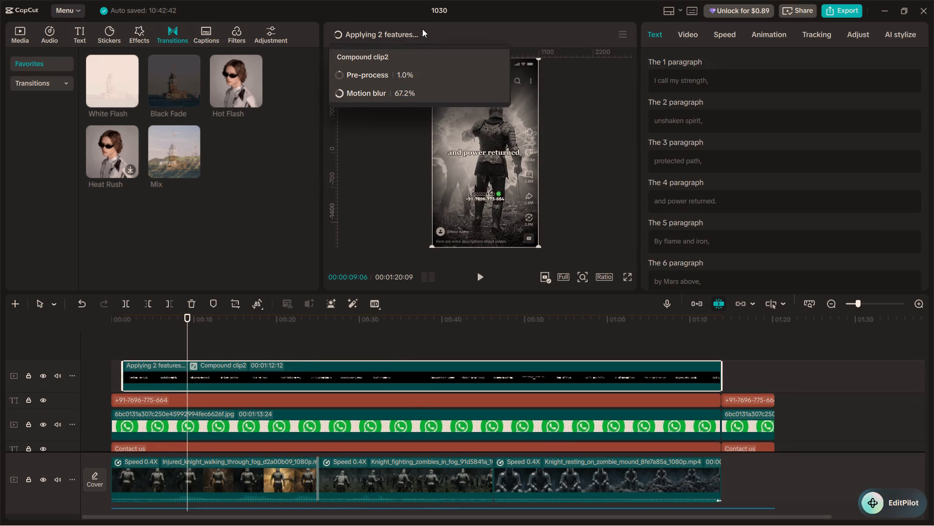
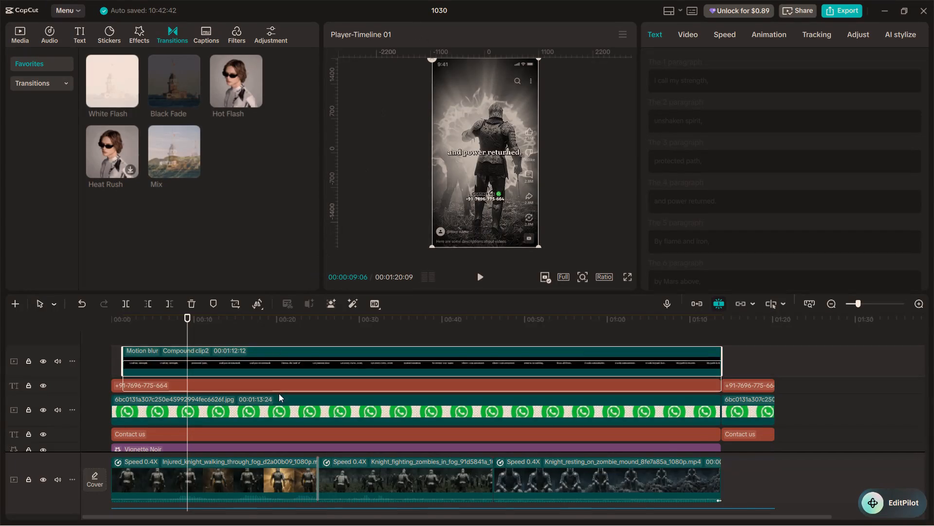
Preview the video full screen from about 1.5 to 25 seconds to check the captions, and return to the editor.
{"action": "scroll", "coordinate": [279, 394], "scroll_direction": "down", "scroll_amount": 3}
{"action": "key", "text": "space"}
{"action": "key", "text": "space"}
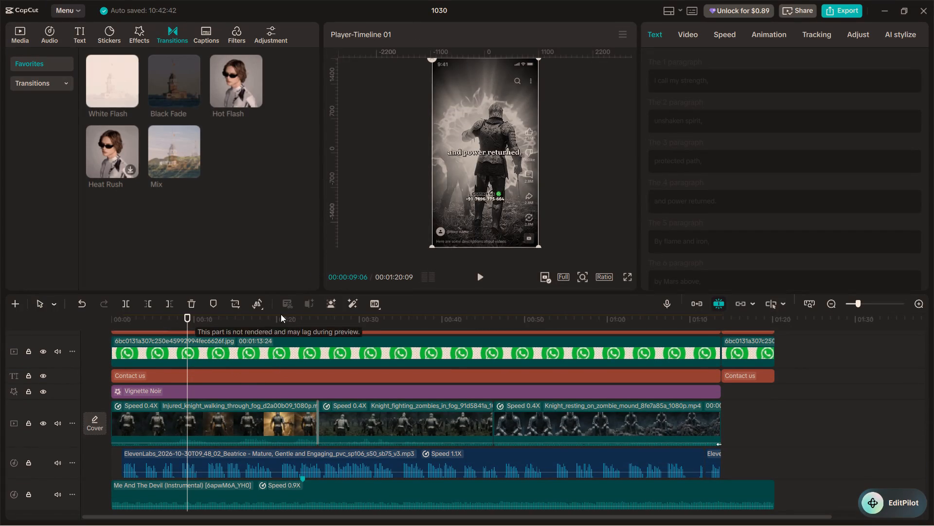
{"action": "left_click_drag", "start_coordinate": [205, 319], "coordinate": [126, 325]}
{"action": "key", "text": "space"}
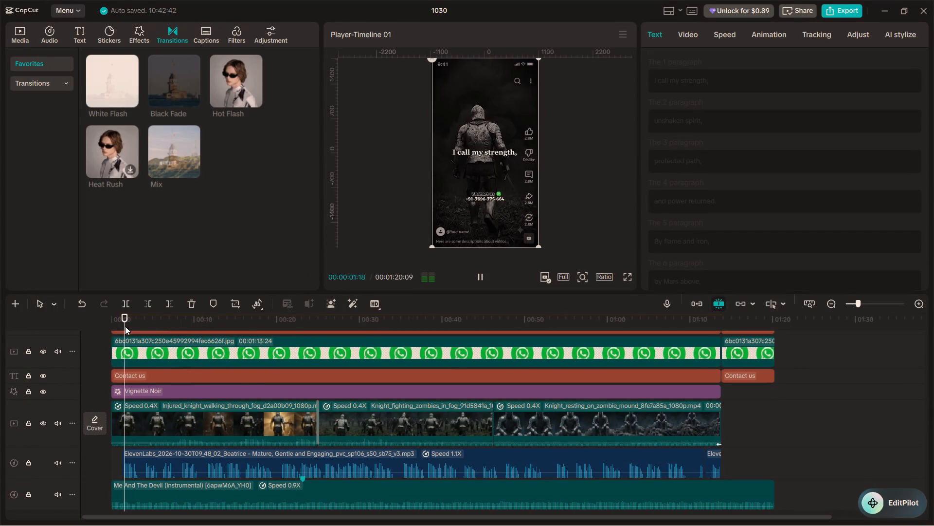
{"action": "left_click", "coordinate": [629, 272]}
{"action": "left_click", "coordinate": [626, 272]}
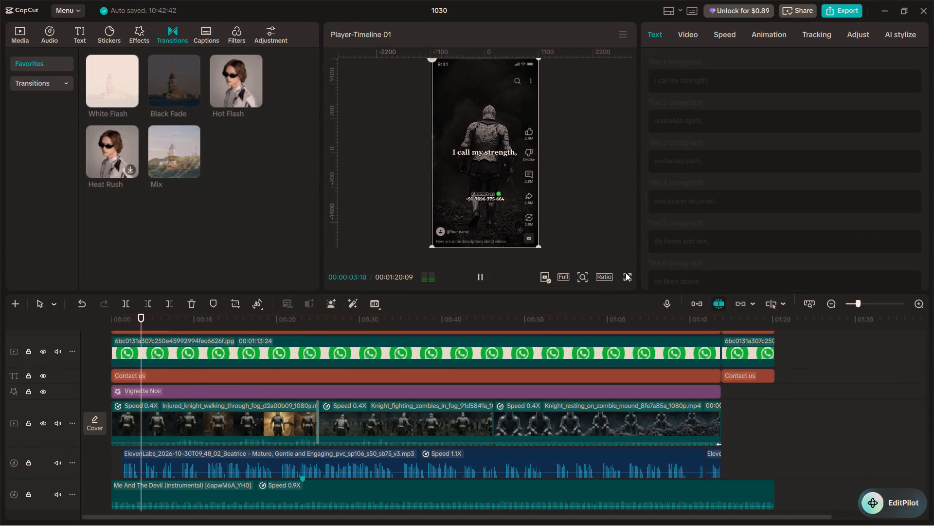
{"action": "left_click", "coordinate": [626, 278]}
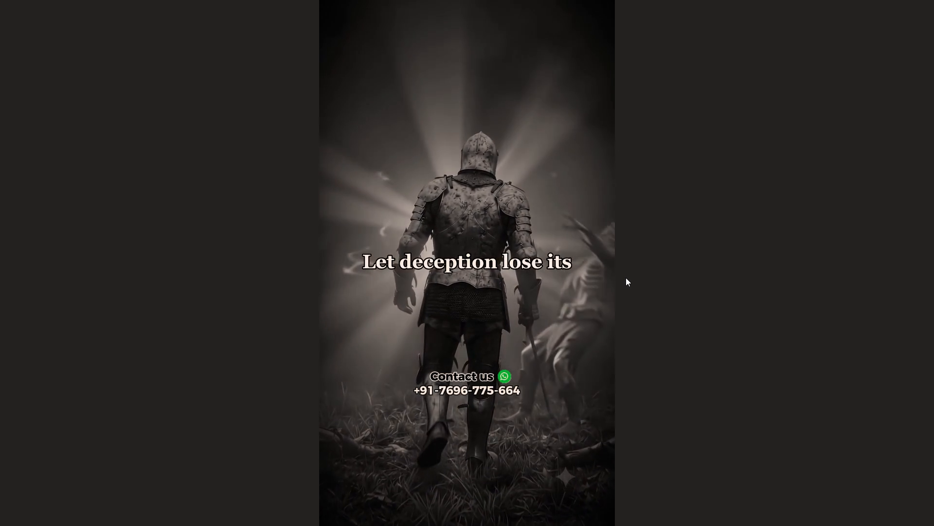
{"action": "key", "text": "space"}
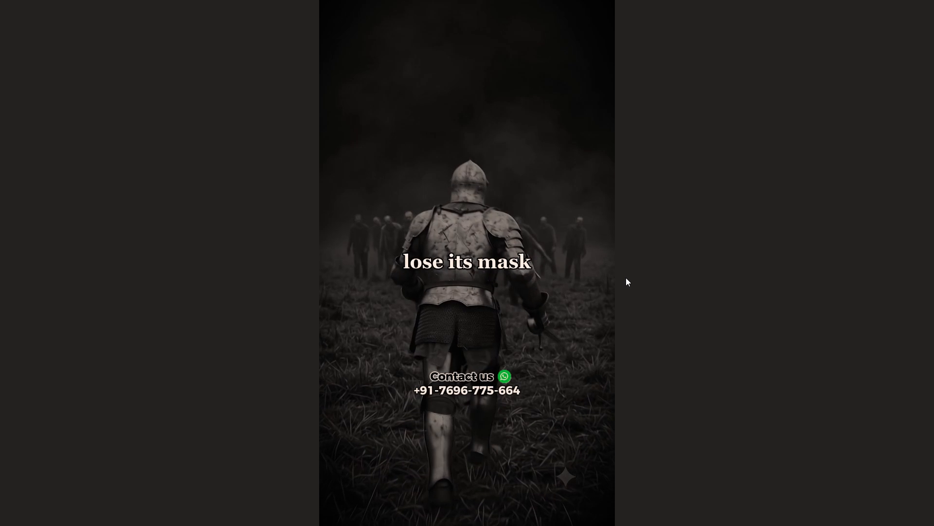
{"action": "key", "text": "Escape"}
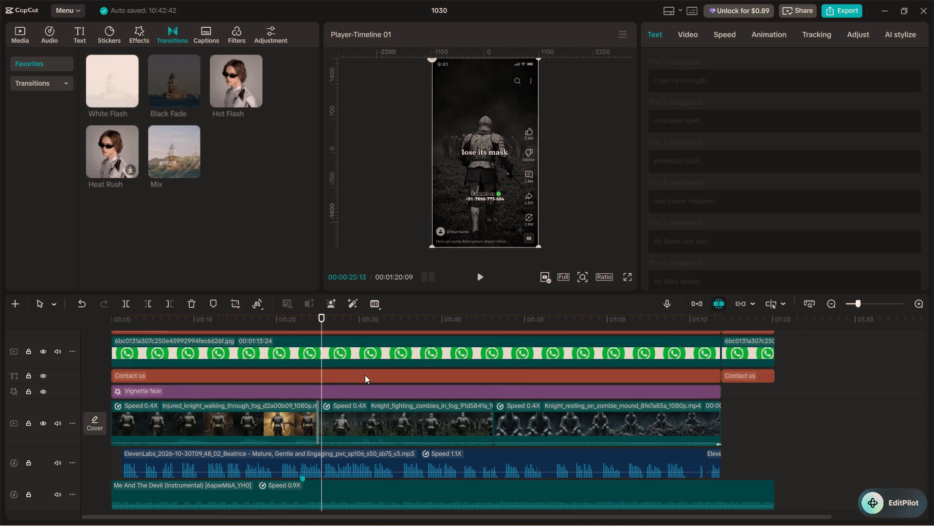
Open the captions compound clip and remove the word "lose" from the "lose its mask" caption so it reads "its mask".
{"action": "scroll", "coordinate": [364, 379], "scroll_direction": "up", "scroll_amount": 3}
{"action": "double_click", "coordinate": [329, 346]}
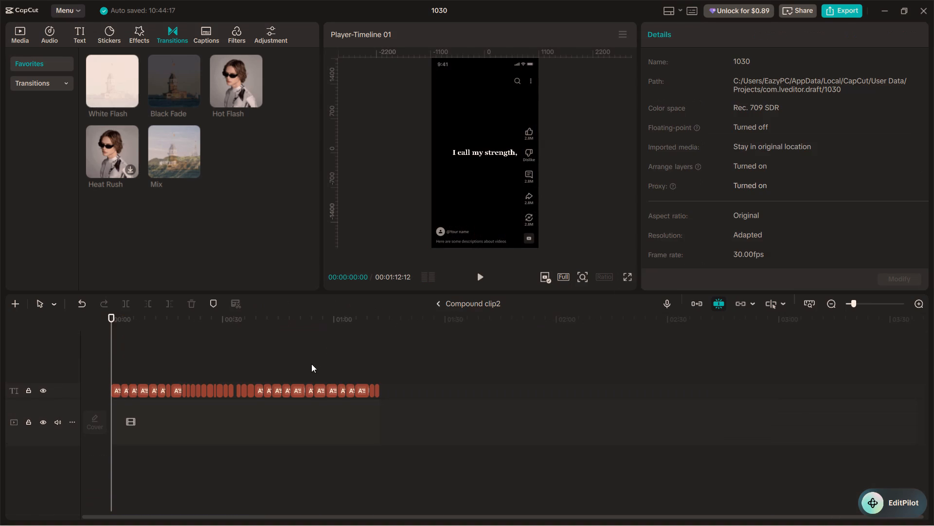
{"action": "key", "text": "space"}
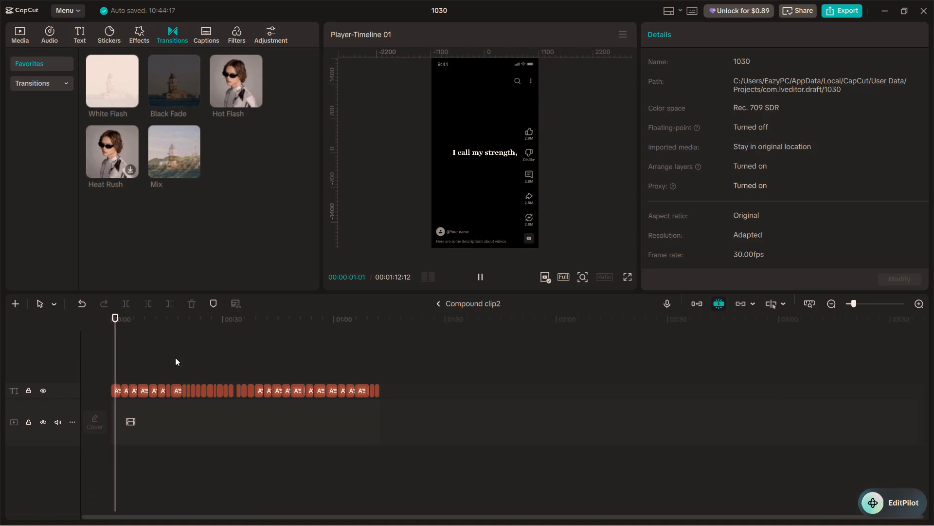
{"action": "scroll", "coordinate": [175, 357], "scroll_direction": "up", "scroll_amount": 12, "text": "ctrl"}
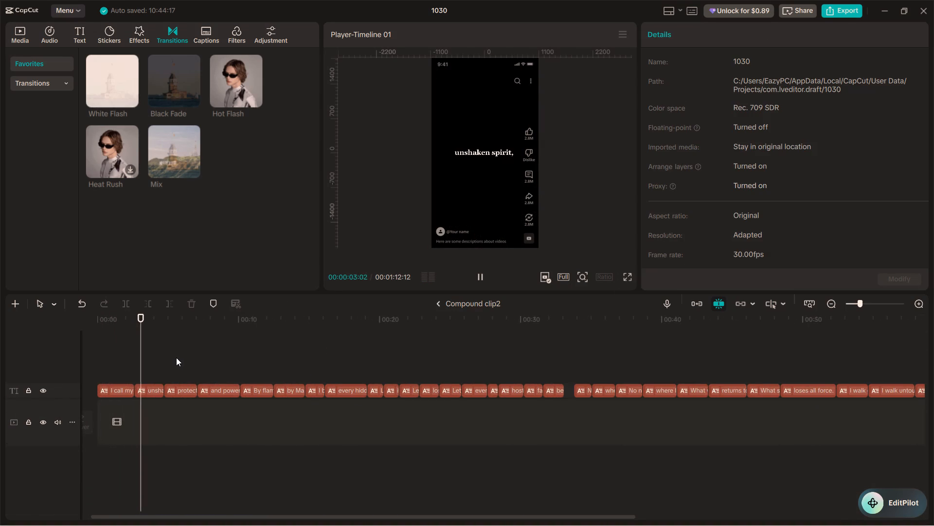
{"action": "left_click", "coordinate": [373, 360]}
{"action": "left_click_drag", "start_coordinate": [373, 360], "coordinate": [366, 360]}
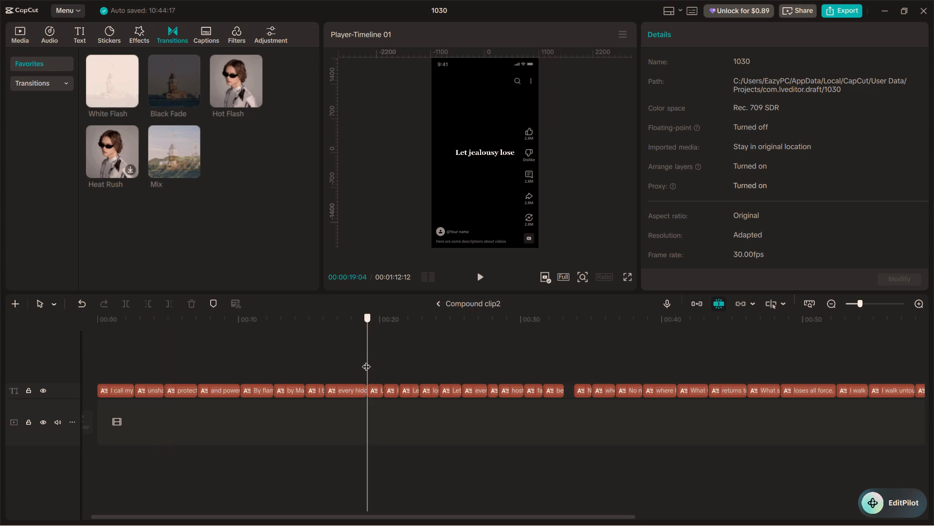
{"action": "left_click_drag", "start_coordinate": [366, 360], "coordinate": [388, 362]}
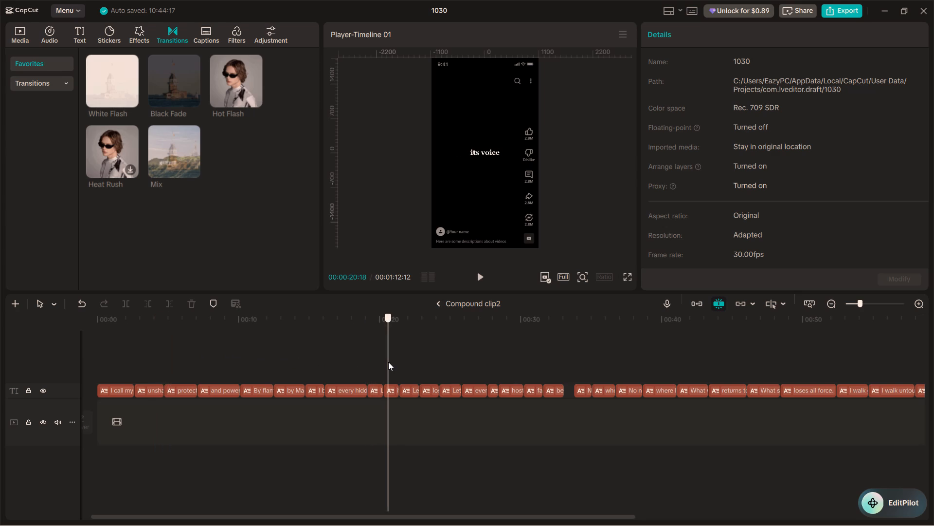
{"action": "left_click_drag", "start_coordinate": [388, 362], "coordinate": [413, 369]}
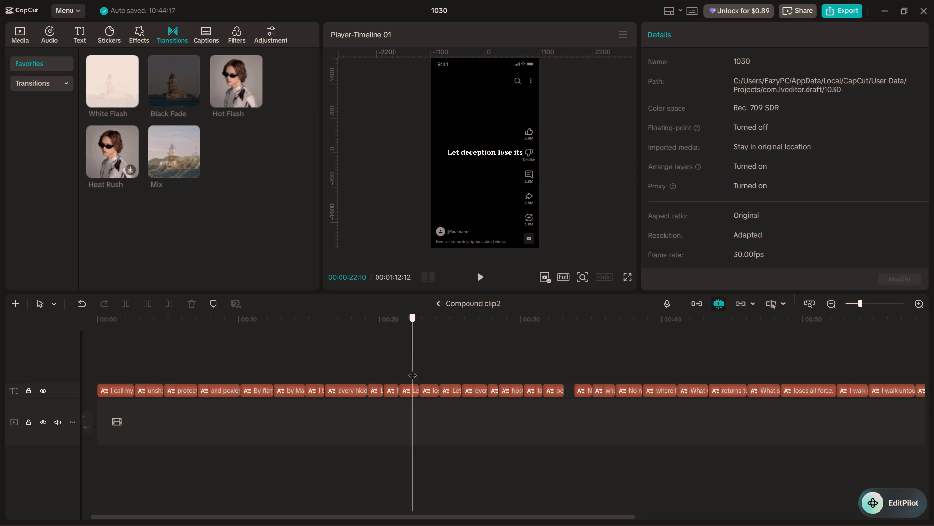
{"action": "left_click_drag", "start_coordinate": [413, 369], "coordinate": [419, 370]}
{"action": "left_click", "coordinate": [482, 150]}
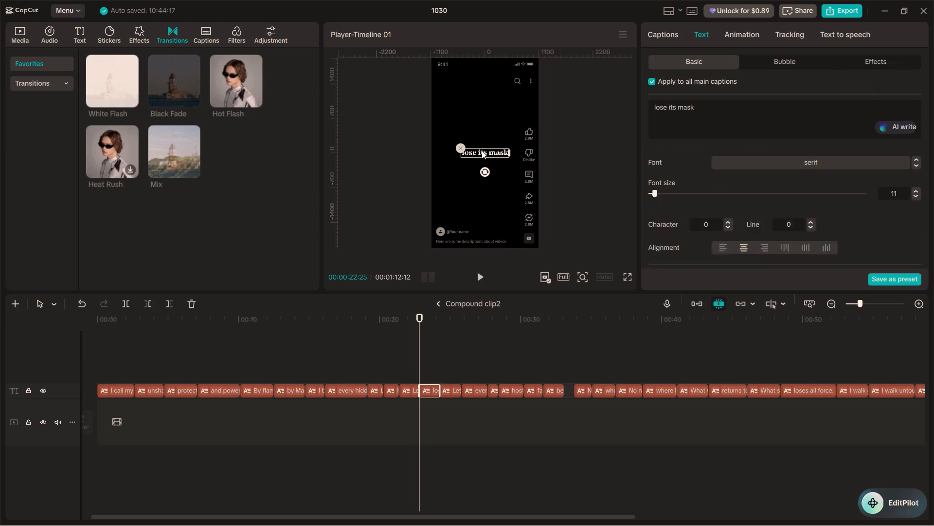
{"action": "left_click_drag", "start_coordinate": [668, 104], "coordinate": [648, 109]}
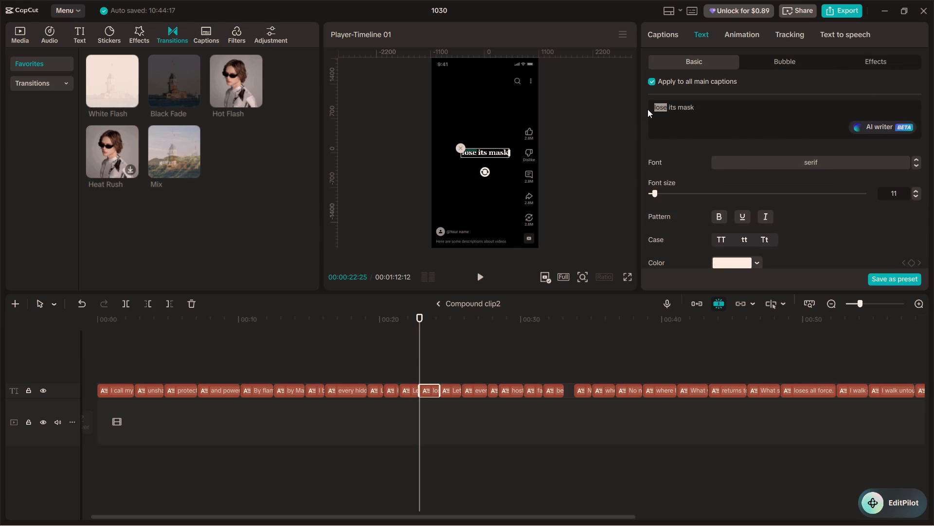
{"action": "key", "text": "BackSpace"}
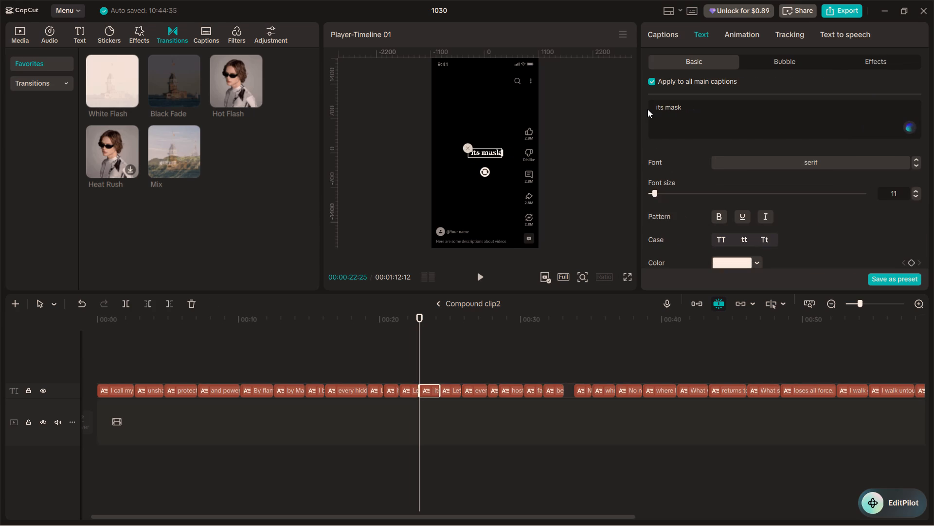
{"action": "key", "text": "Delete"}
Play the captions just before the edited one inside the compound clip, and return to the main timeline.
{"action": "left_click", "coordinate": [395, 362]}
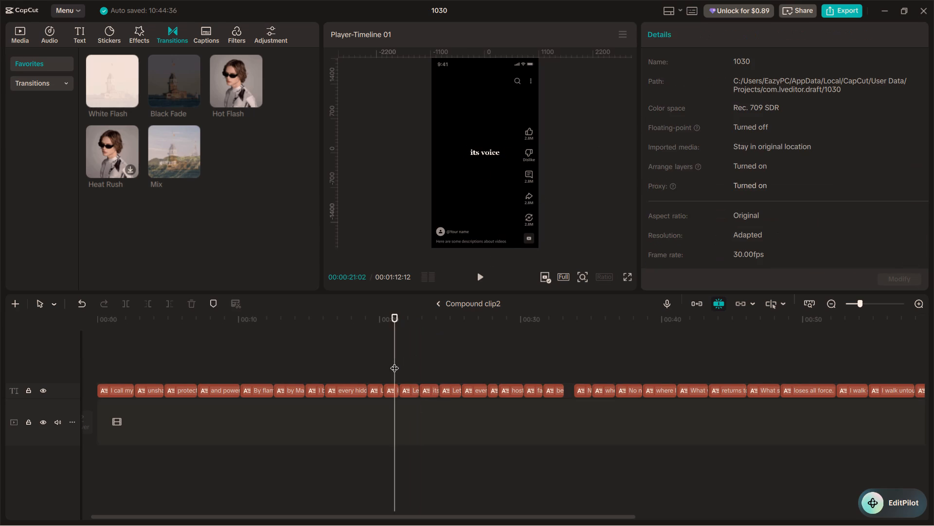
{"action": "key", "text": "space"}
{"action": "key", "text": "space"}
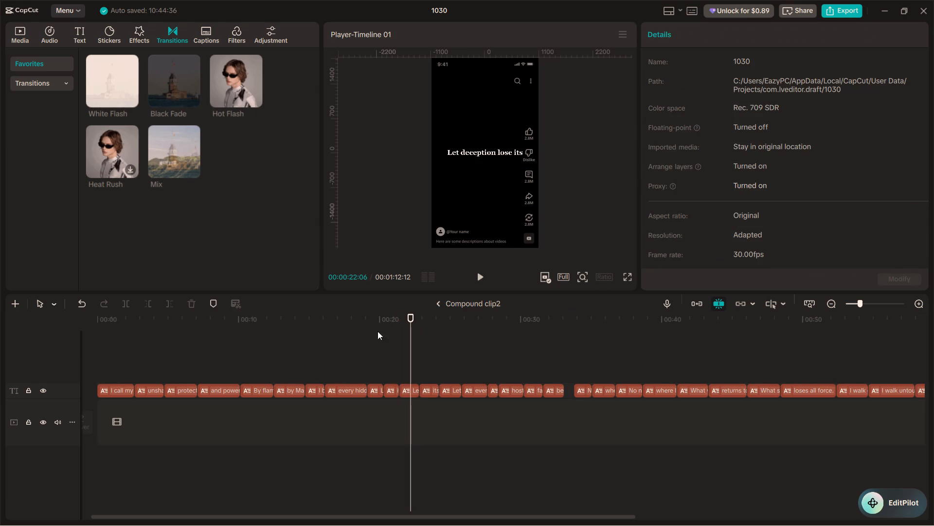
{"action": "left_click", "coordinate": [441, 304]}
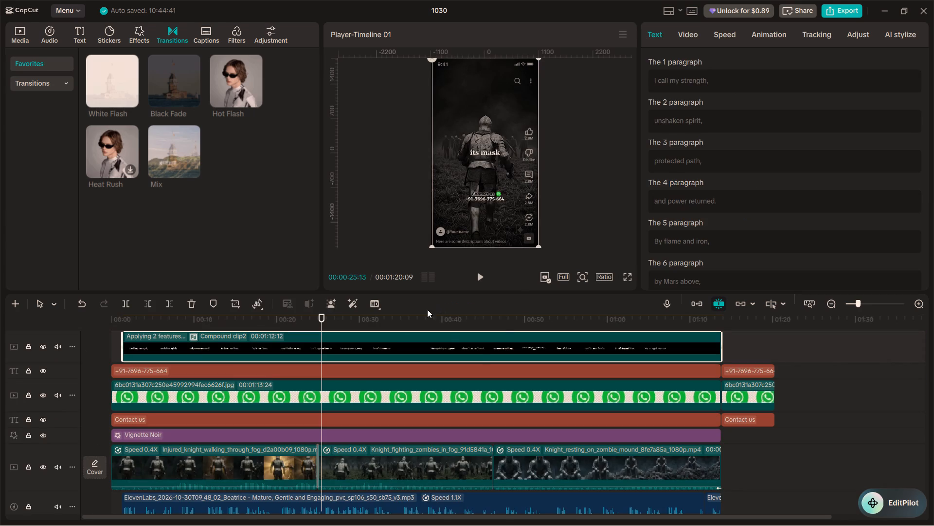
Preview the video full screen, going back to about 21 seconds to check the corrected caption over the knight clips.
{"action": "key", "text": "space"}
{"action": "left_click", "coordinate": [627, 274]}
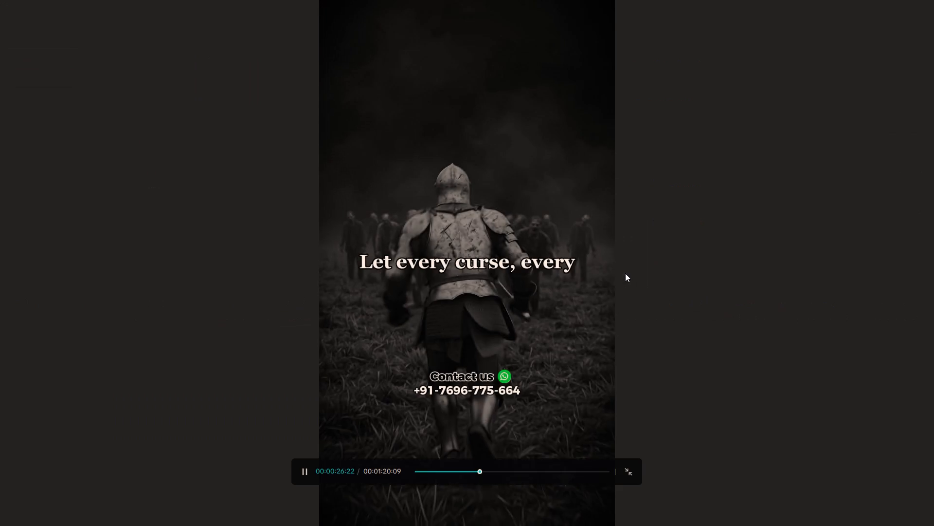
{"action": "left_click", "coordinate": [466, 477]}
{"action": "left_click", "coordinate": [471, 467]}
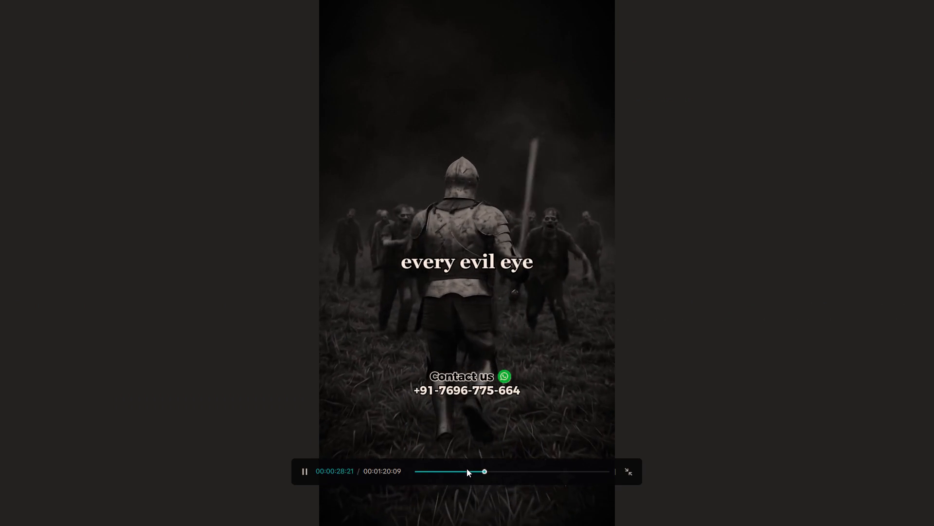
{"action": "left_click", "coordinate": [465, 469]}
{"action": "left_click", "coordinate": [465, 471]}
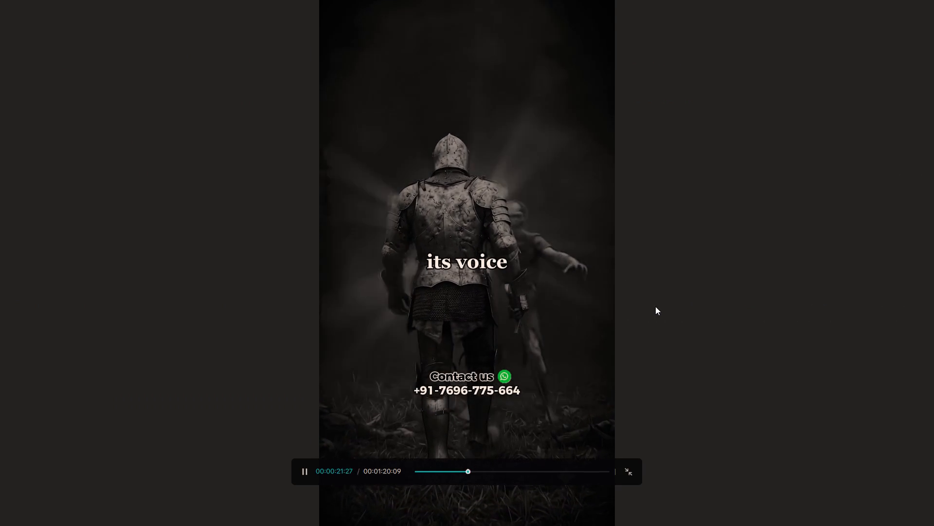
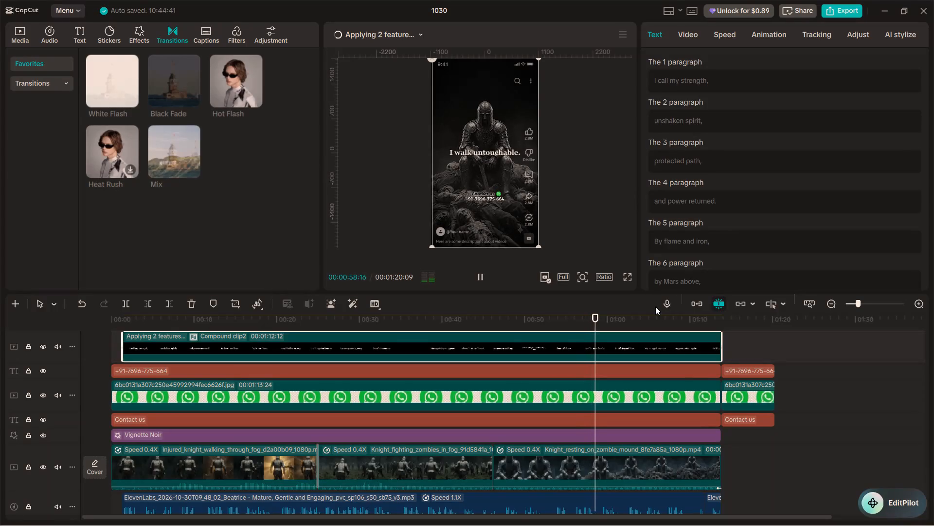
Add a default text clip at the start of the timeline, on a new track above the captions compound clip.
{"action": "key", "text": "space"}
{"action": "left_click_drag", "start_coordinate": [600, 319], "coordinate": [290, 347]}
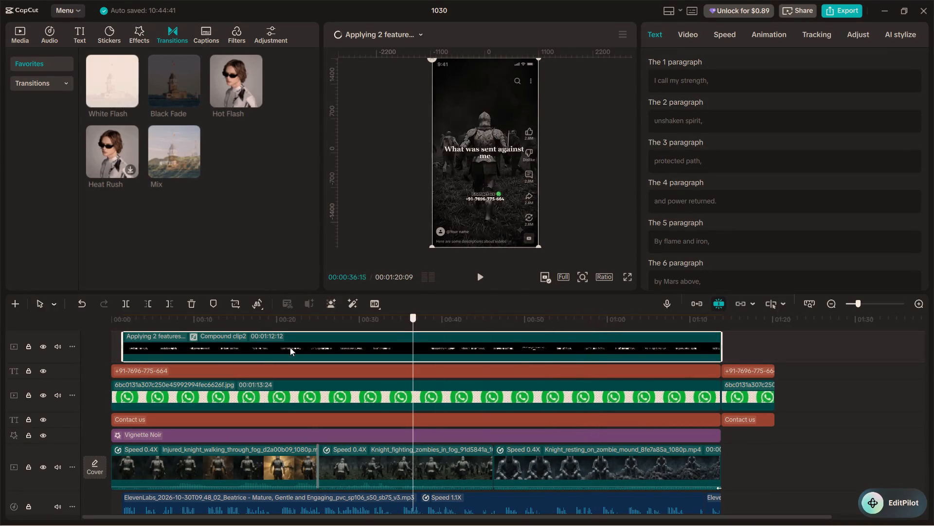
{"action": "left_click_drag", "start_coordinate": [290, 347], "coordinate": [78, 389]}
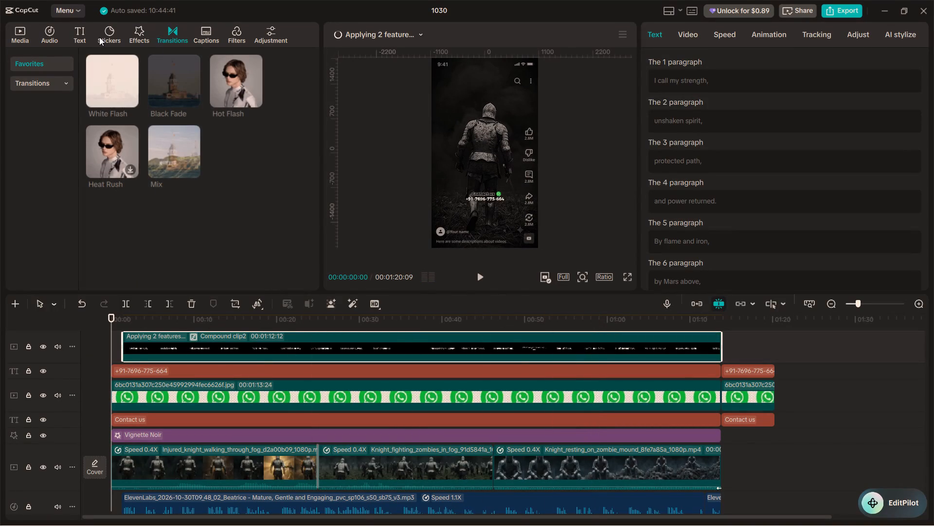
{"action": "left_click", "coordinate": [85, 29]}
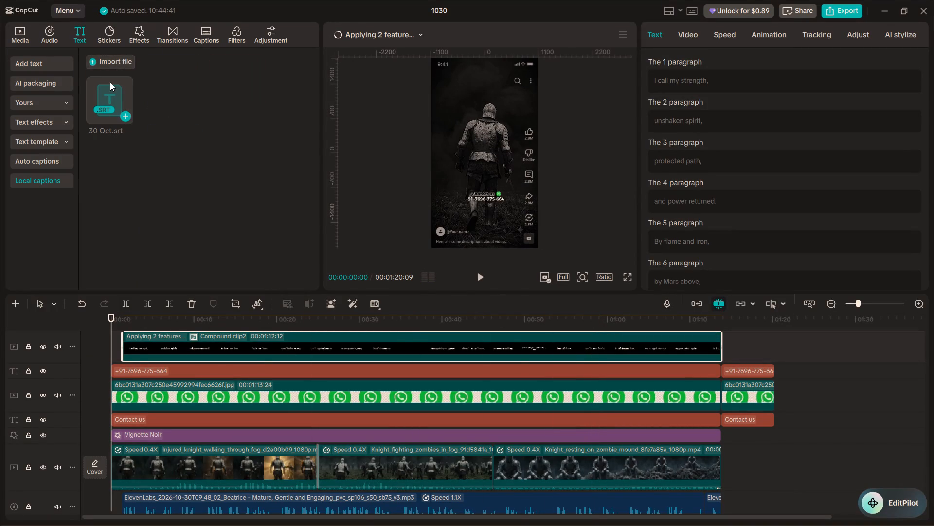
{"action": "left_click", "coordinate": [108, 65]}
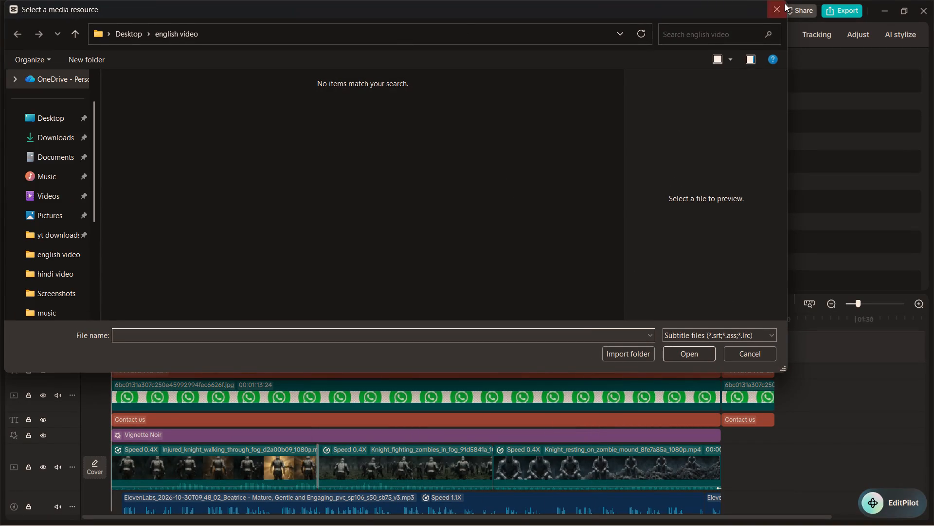
{"action": "left_click", "coordinate": [783, 4]}
{"action": "left_click", "coordinate": [153, 176]}
{"action": "left_click", "coordinate": [60, 64]}
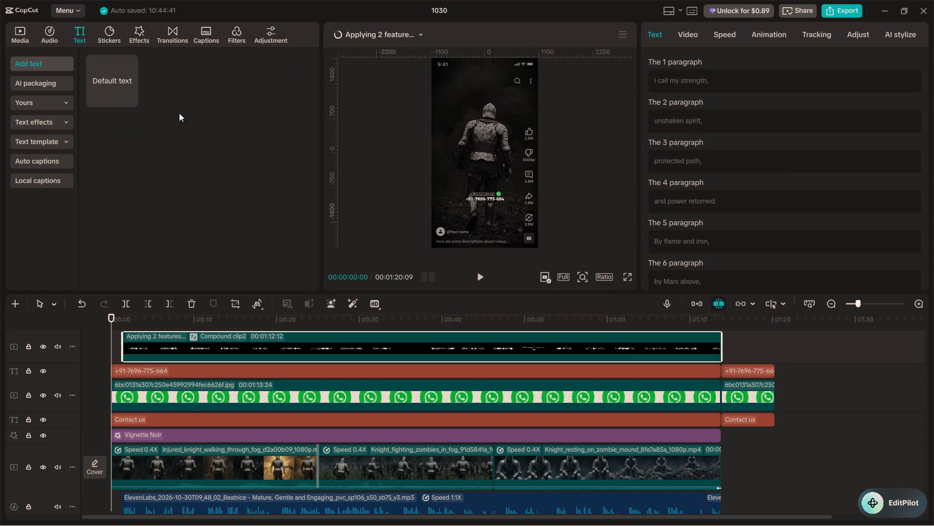
{"action": "left_click_drag", "start_coordinate": [122, 68], "coordinate": [98, 325]}
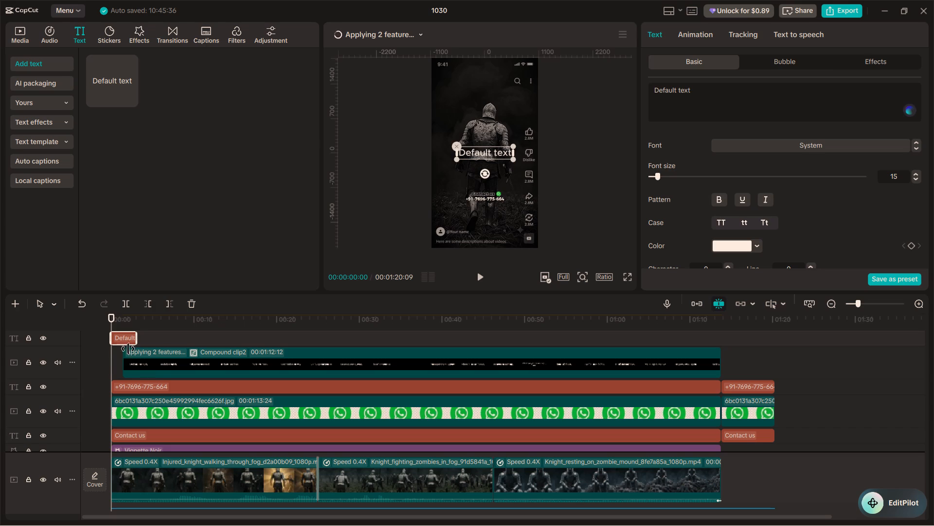
Adjust the end of the default text clip so that it runs from the start to 5 seconds.
{"action": "left_click_drag", "start_coordinate": [136, 333], "coordinate": [165, 335]}
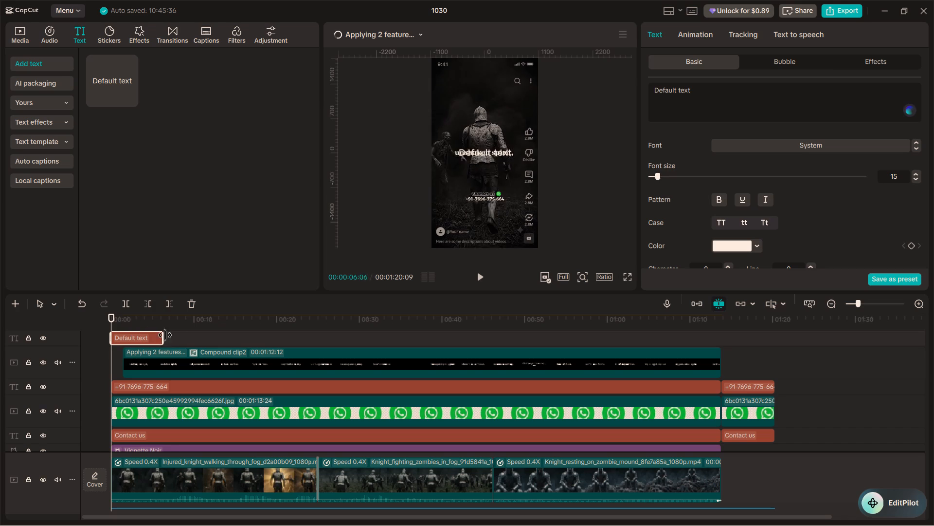
{"action": "left_click_drag", "start_coordinate": [165, 335], "coordinate": [196, 330]}
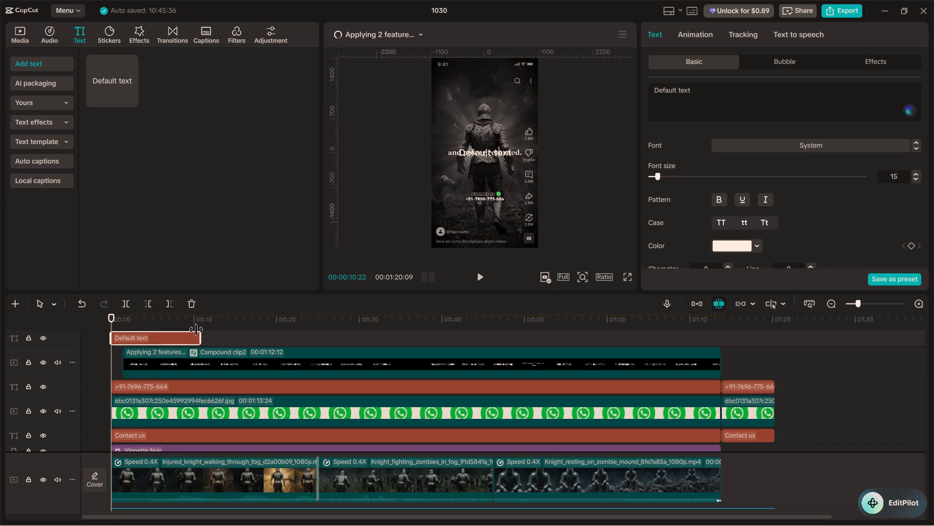
{"action": "left_click_drag", "start_coordinate": [196, 330], "coordinate": [189, 327]}
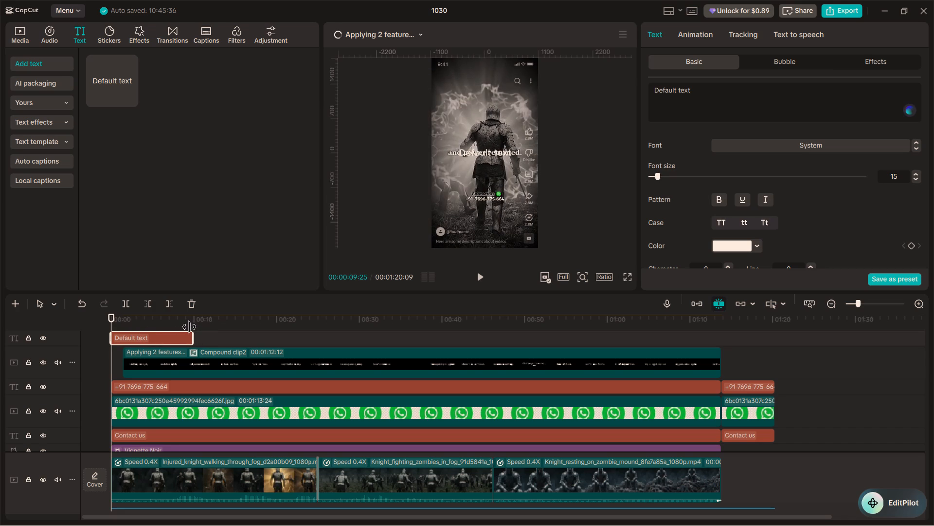
{"action": "left_click_drag", "start_coordinate": [189, 327], "coordinate": [157, 333]}
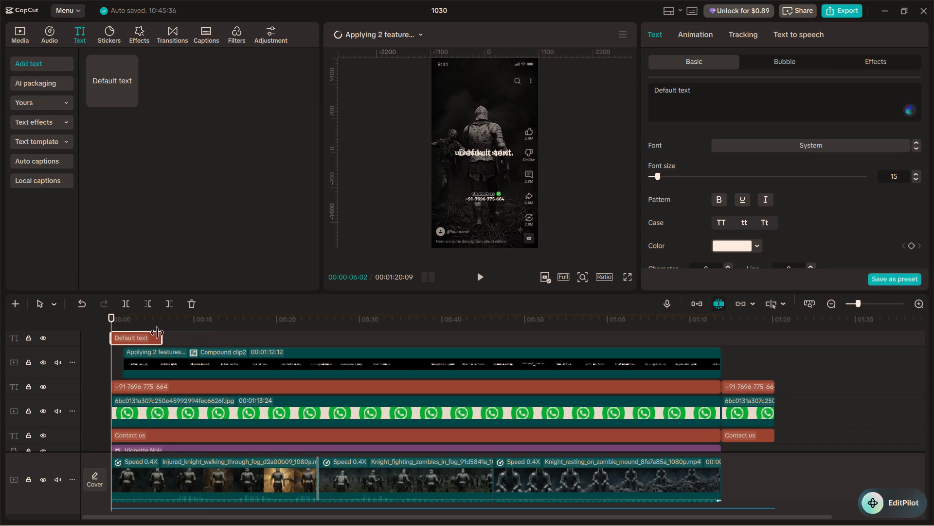
{"action": "left_click_drag", "start_coordinate": [157, 333], "coordinate": [155, 333]}
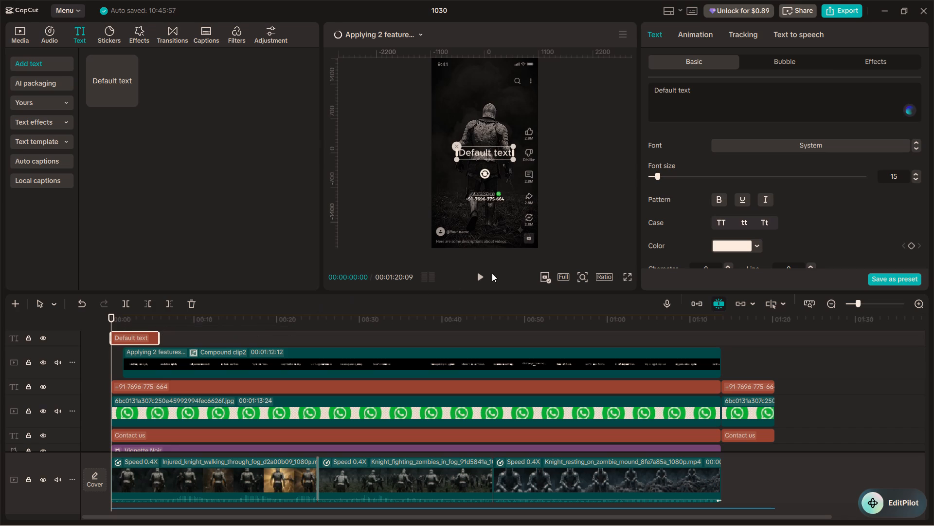
{"action": "key", "text": "space"}
{"action": "left_click", "coordinate": [153, 319]}
{"action": "left_click_drag", "start_coordinate": [153, 319], "coordinate": [162, 320]}
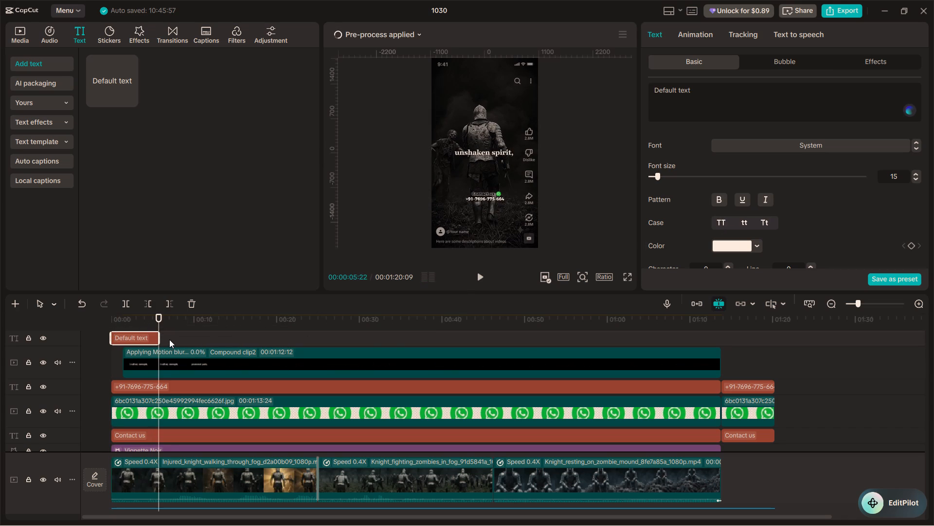
{"action": "scroll", "coordinate": [179, 357], "scroll_direction": "up", "scroll_amount": 7, "text": "ctrl"}
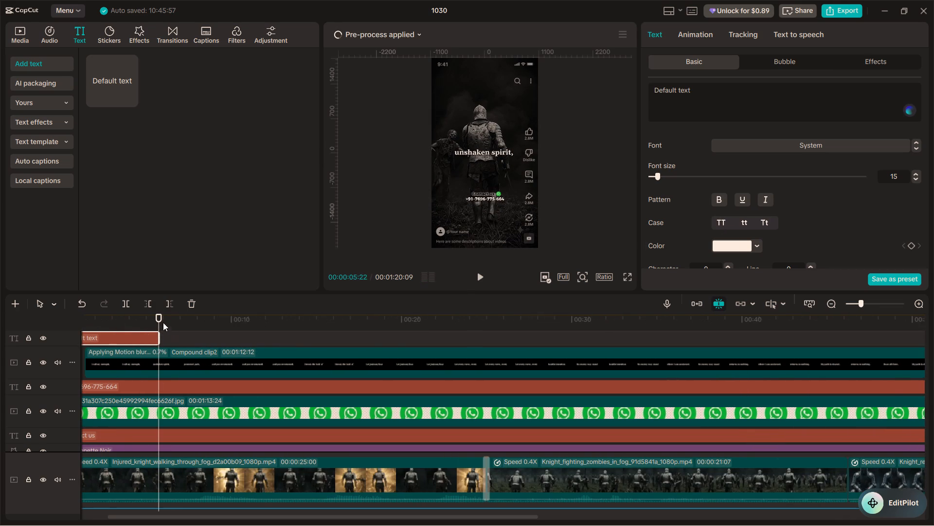
{"action": "left_click_drag", "start_coordinate": [158, 319], "coordinate": [148, 319]}
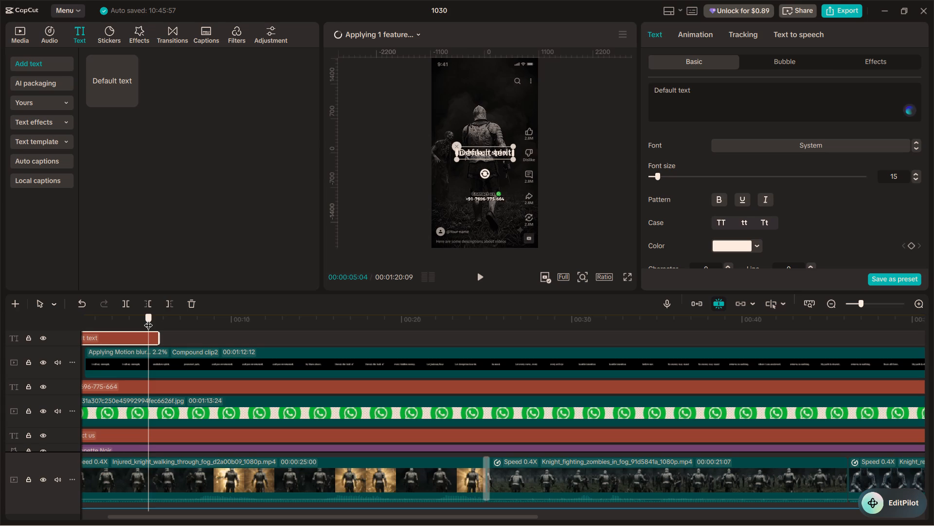
{"action": "left_click_drag", "start_coordinate": [148, 319], "coordinate": [146, 319]}
{"action": "left_click_drag", "start_coordinate": [157, 341], "coordinate": [148, 338]}
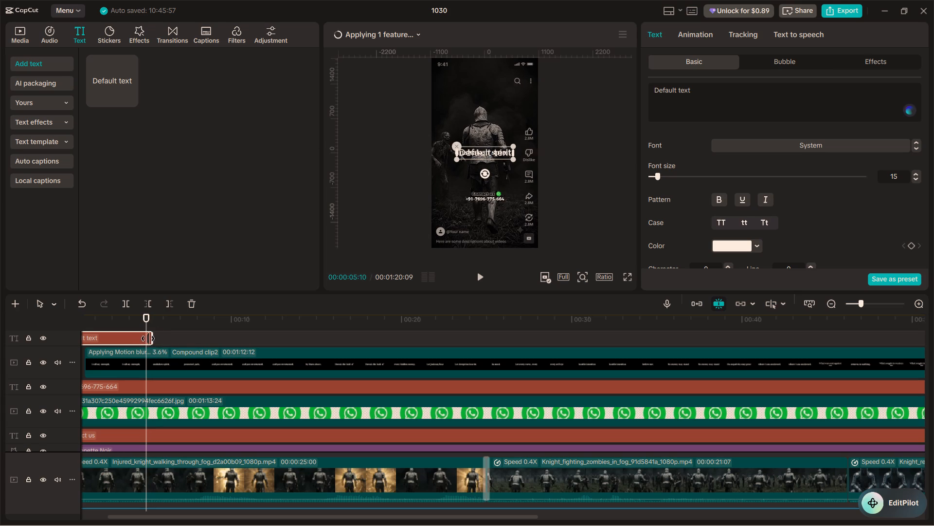
{"action": "left_click_drag", "start_coordinate": [148, 338], "coordinate": [145, 338]}
{"action": "scroll", "coordinate": [147, 342], "scroll_direction": "down", "scroll_amount": 6, "text": "ctrl"}
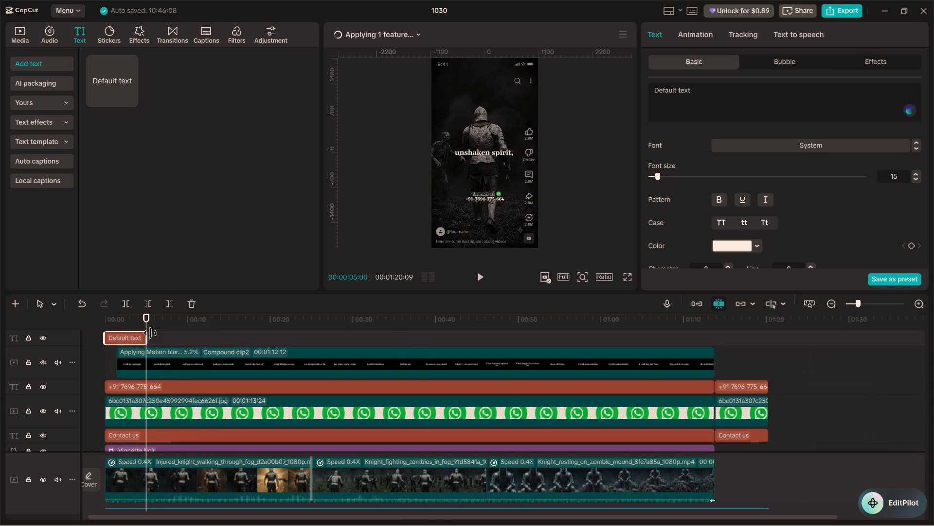
Move the default text up to the top of the video frame, above the knight's head and centred horizontally.
{"action": "left_click", "coordinate": [131, 321]}
{"action": "left_click", "coordinate": [127, 335]}
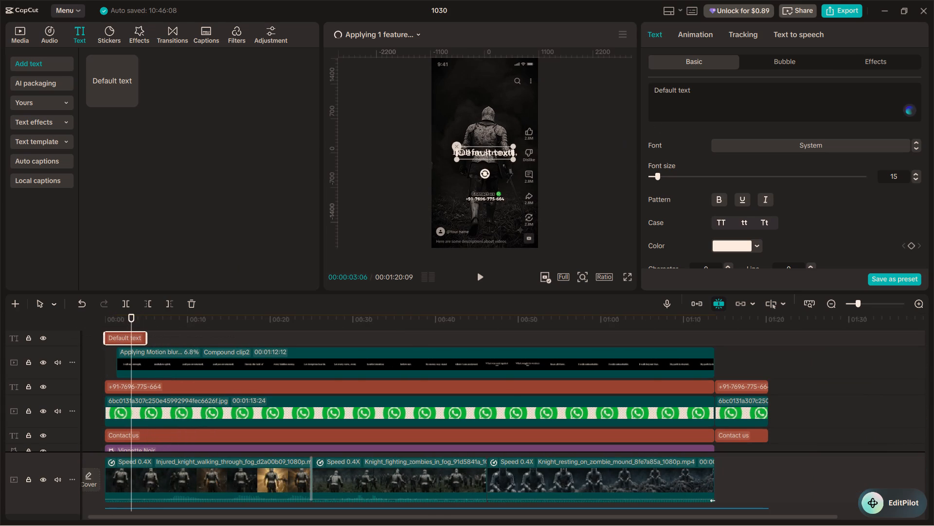
{"action": "left_click_drag", "start_coordinate": [697, 95], "coordinate": [634, 92]}
{"action": "left_click_drag", "start_coordinate": [478, 154], "coordinate": [481, 87]}
{"action": "left_click", "coordinate": [487, 85]}
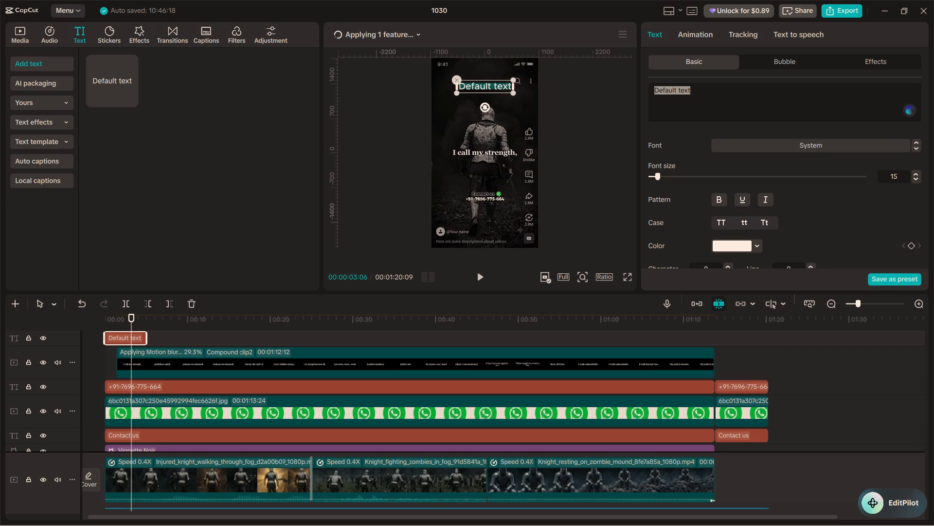
Replace the default text with two lines: "Repel all negativity" and "just listen 2x".
{"action": "key", "text": "shift+r"}
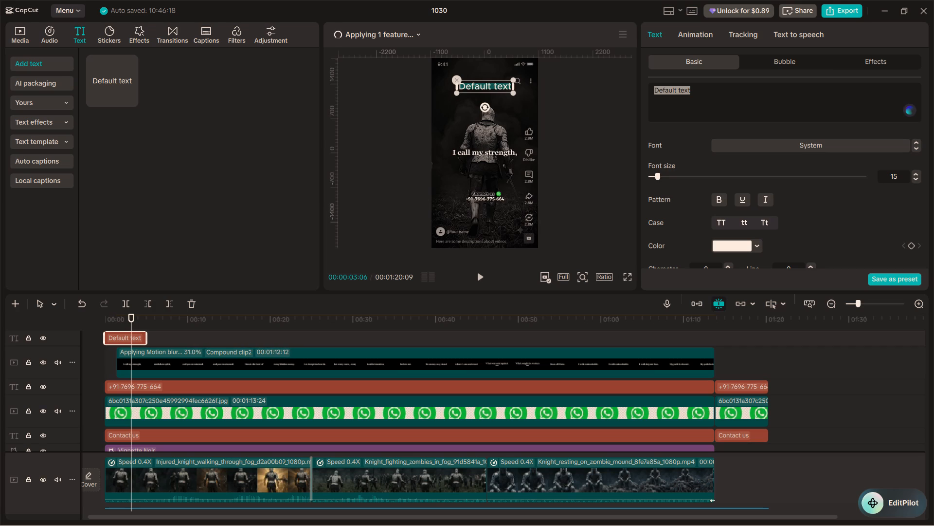
{"action": "left_click", "coordinate": [710, 90]}
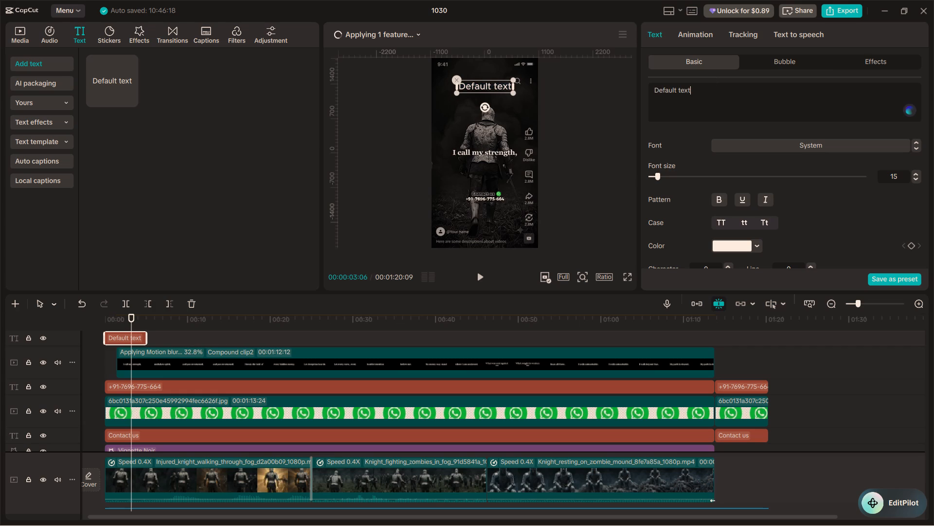
{"action": "left_click_drag", "start_coordinate": [710, 90], "coordinate": [633, 84]}
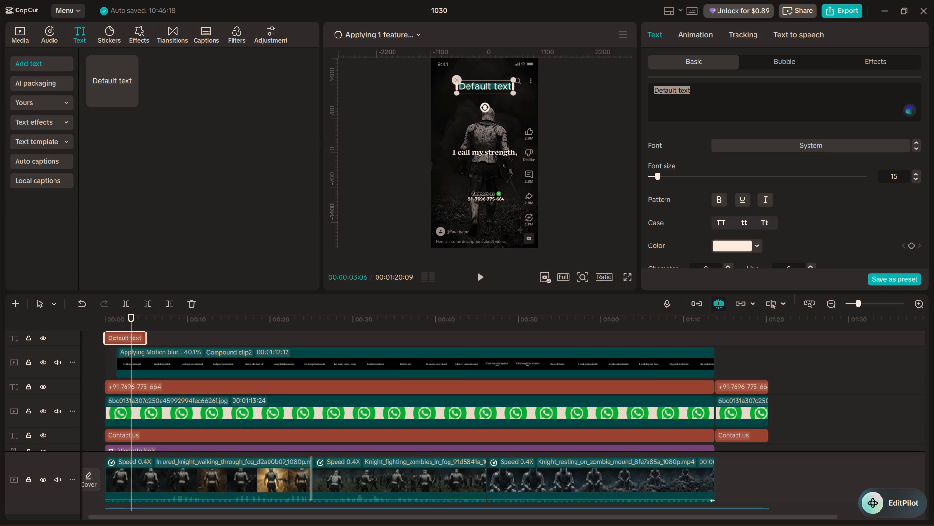
{"action": "type", "text": "Re"}
{"action": "type", "text": "pe"}
{"action": "type", "text": "l all"}
{"action": "key", "text": "space"}
{"action": "type", "text": "negativi"}
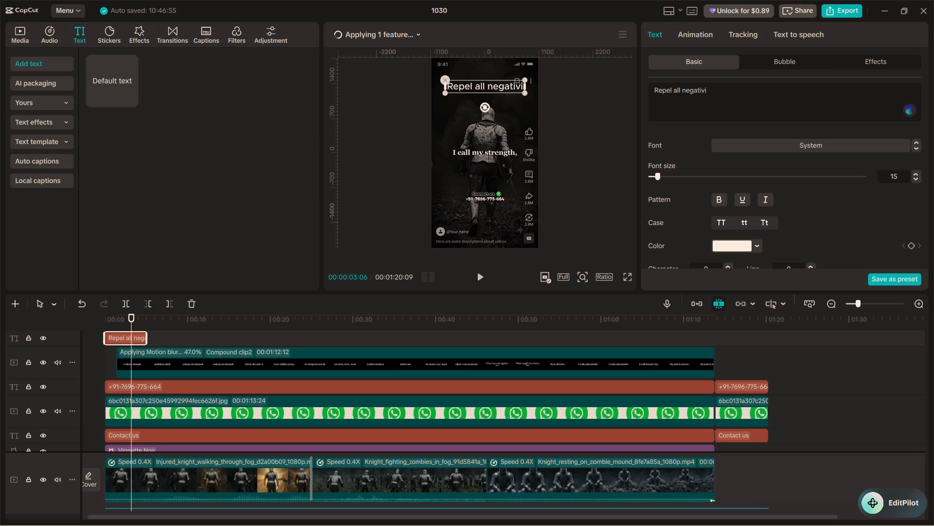
{"action": "type", "text": "ty"}
{"action": "key", "text": "shift+Return"}
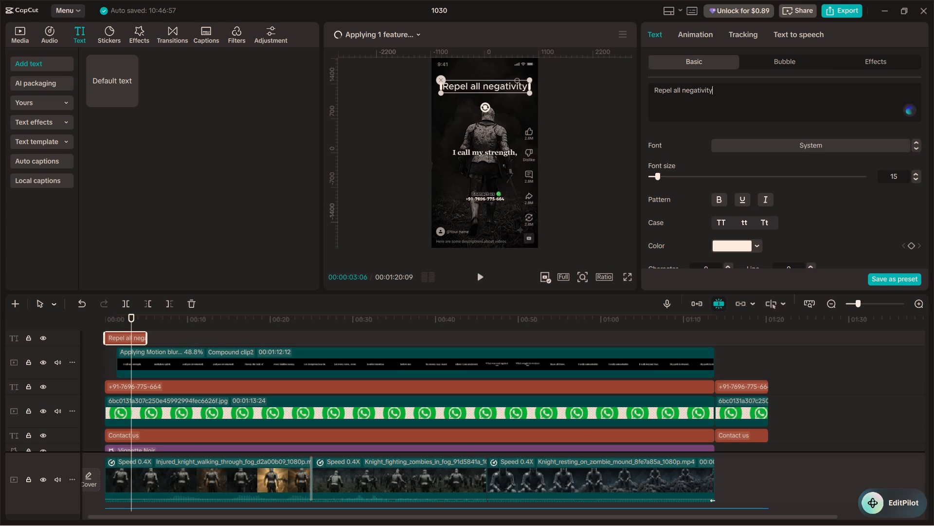
{"action": "type", "text": "just listen 2x"}
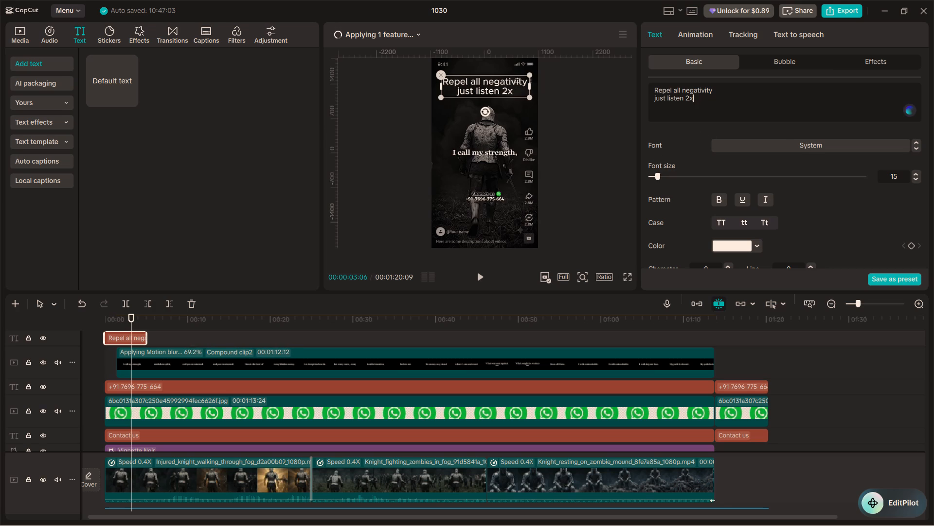
Set the font of the "Repel all negativity" title to serif.
{"action": "left_click", "coordinate": [918, 147]}
{"action": "left_click", "coordinate": [918, 147]}
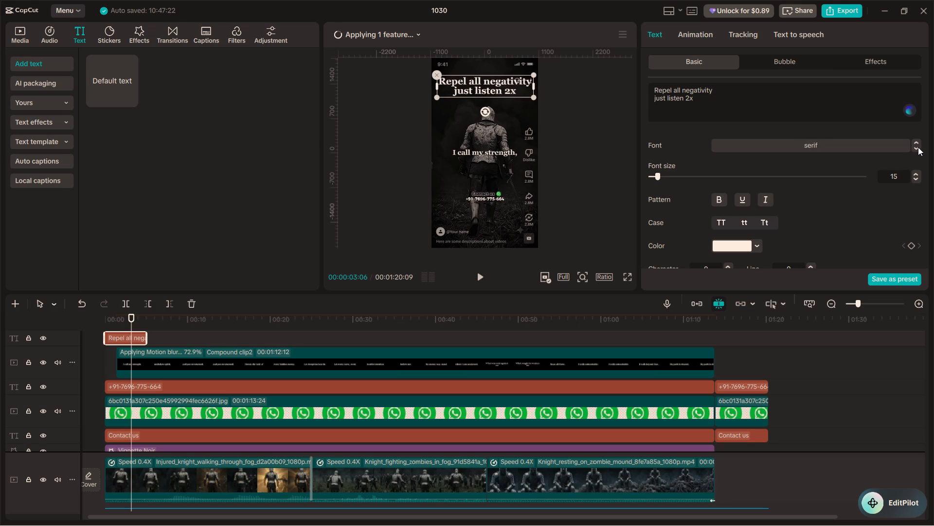
Enable a background for the title text and choose the second style, which fits each line separately.
{"action": "scroll", "coordinate": [712, 204], "scroll_direction": "down", "scroll_amount": 2}
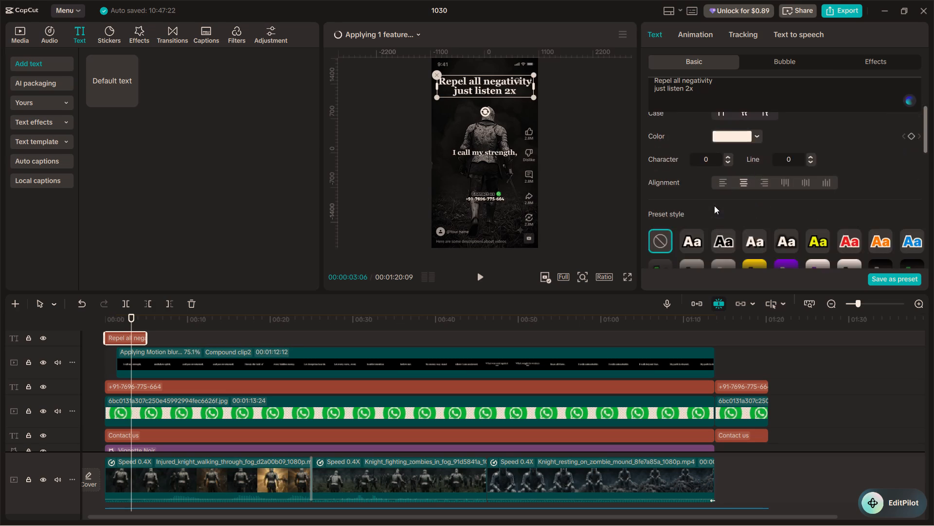
{"action": "scroll", "coordinate": [714, 206], "scroll_direction": "down", "scroll_amount": 8}
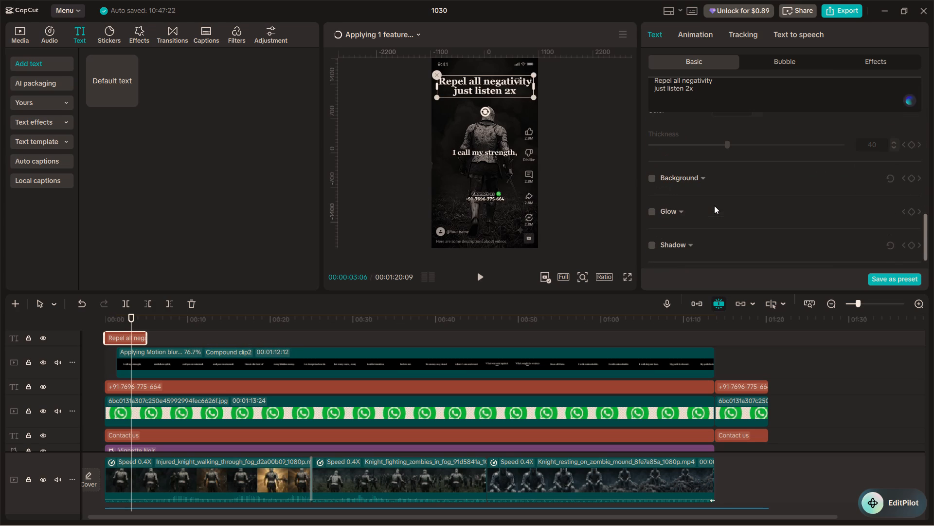
{"action": "left_click", "coordinate": [651, 175]}
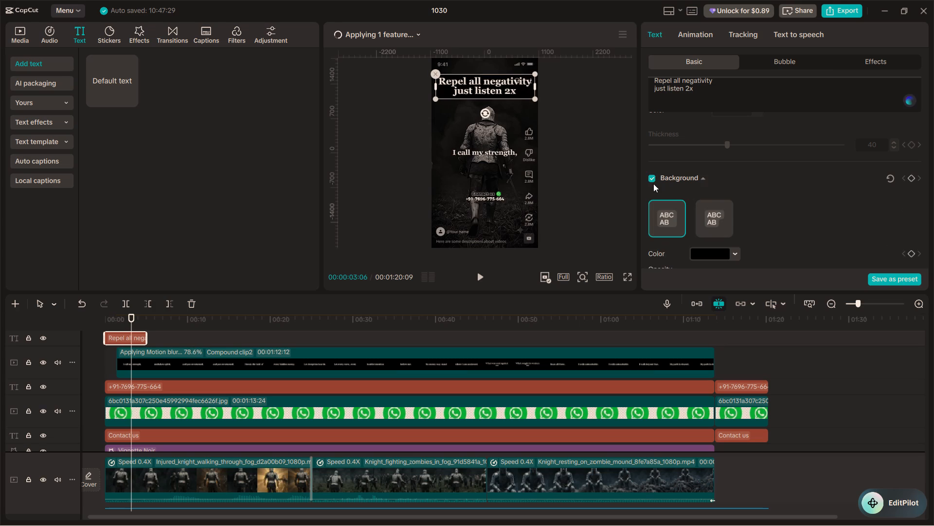
{"action": "scroll", "coordinate": [727, 194], "scroll_direction": "down", "scroll_amount": 1}
{"action": "left_click", "coordinate": [720, 169]}
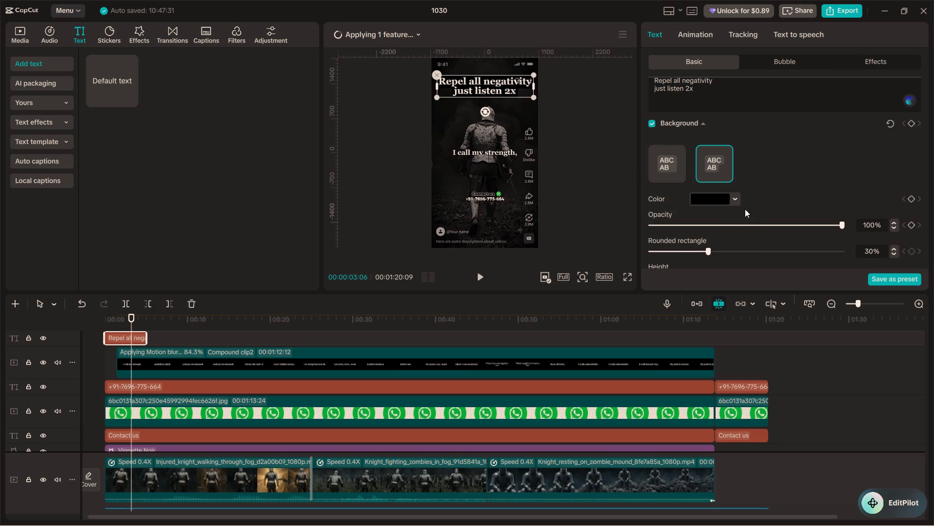
Compare the grey swatches for the title's background and set its colour to light grey B3B3B3.
{"action": "left_click", "coordinate": [735, 201]}
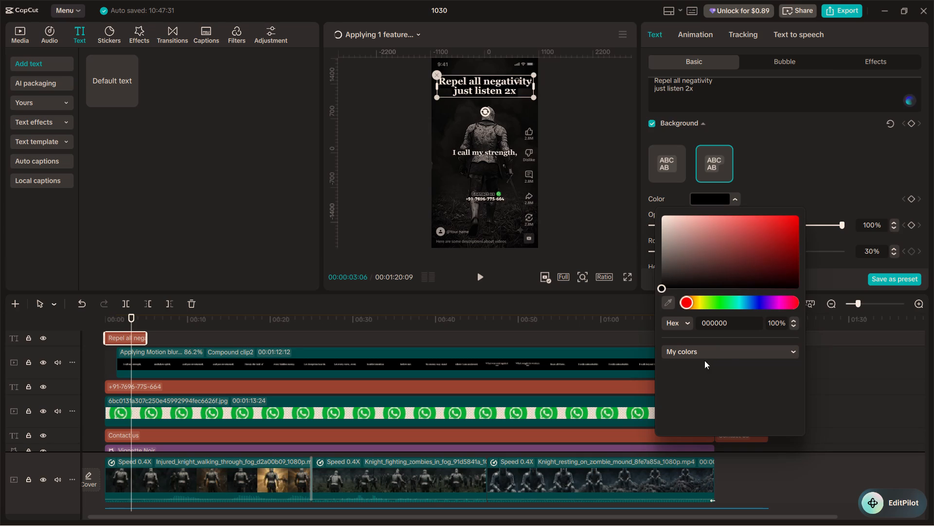
{"action": "left_click", "coordinate": [706, 372]}
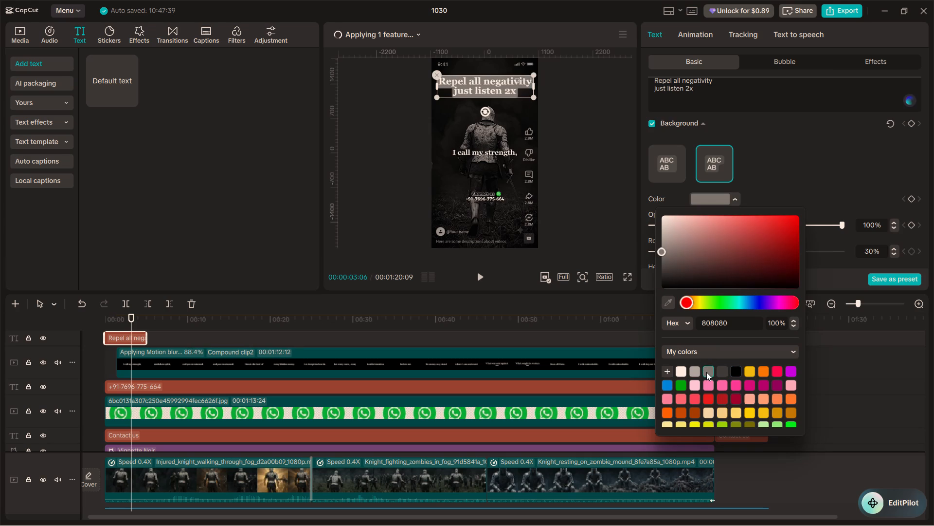
{"action": "left_click", "coordinate": [691, 371]}
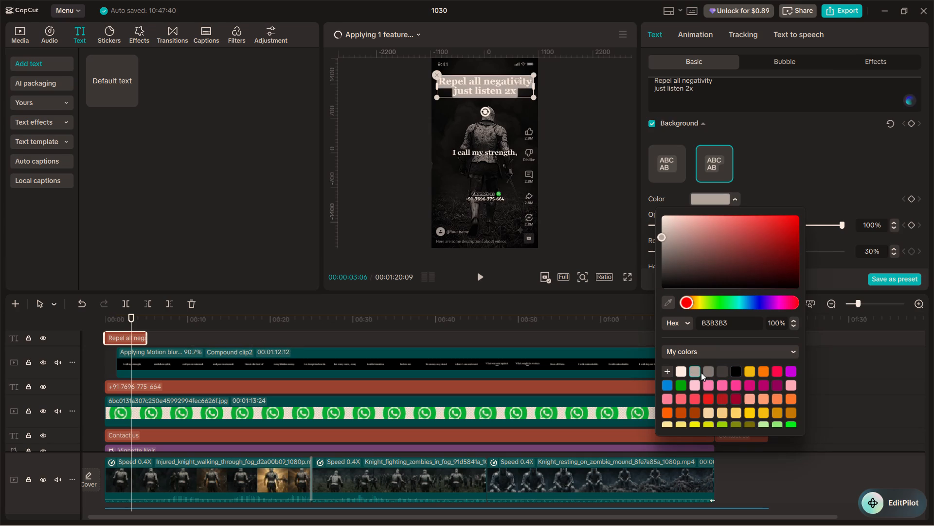
{"action": "left_click", "coordinate": [703, 372]}
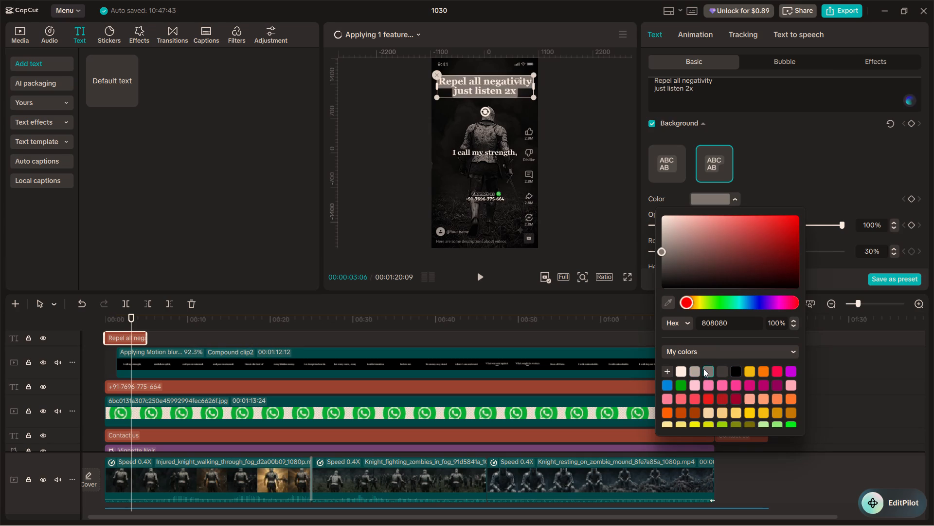
{"action": "left_click", "coordinate": [690, 371]}
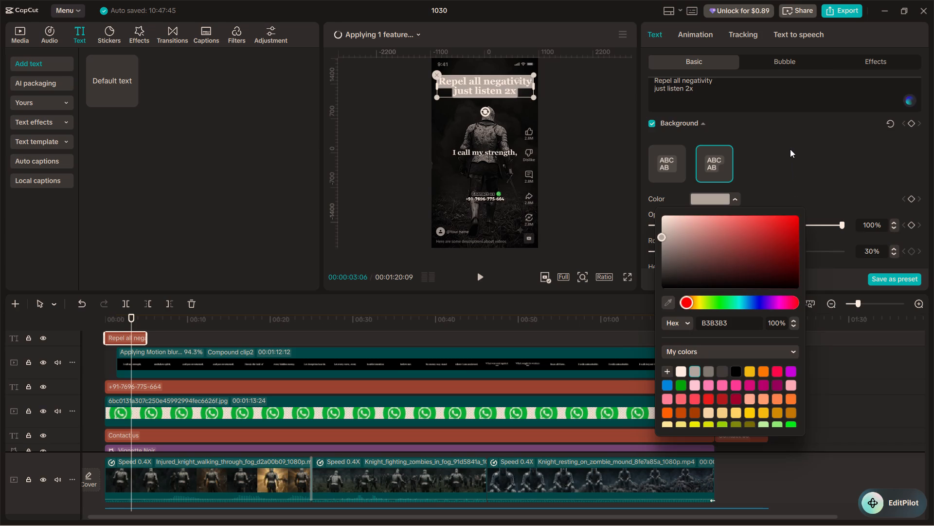
{"action": "left_click", "coordinate": [790, 149]}
{"action": "scroll", "coordinate": [786, 167], "scroll_direction": "up", "scroll_amount": 17}
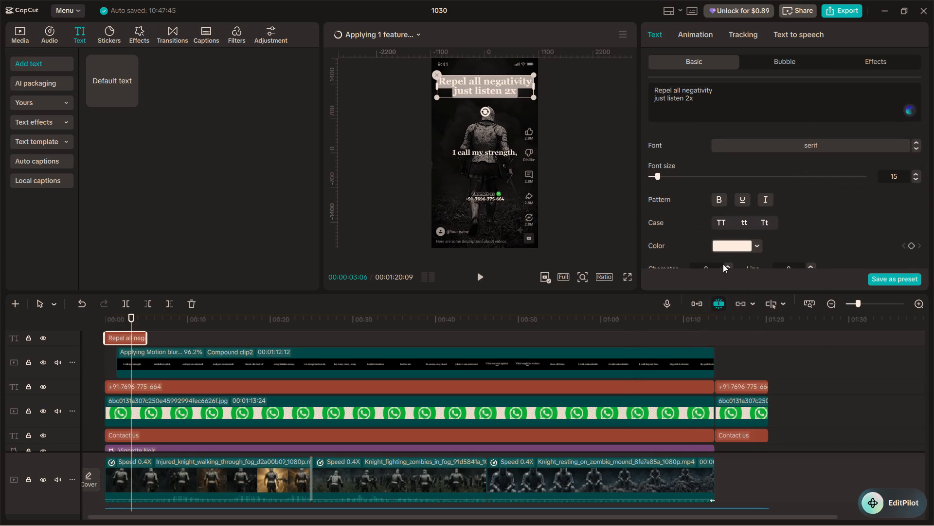
Set the text colour of the "Repel all negativity just listen 2x" title to black 000000.
{"action": "left_click", "coordinate": [754, 247]}
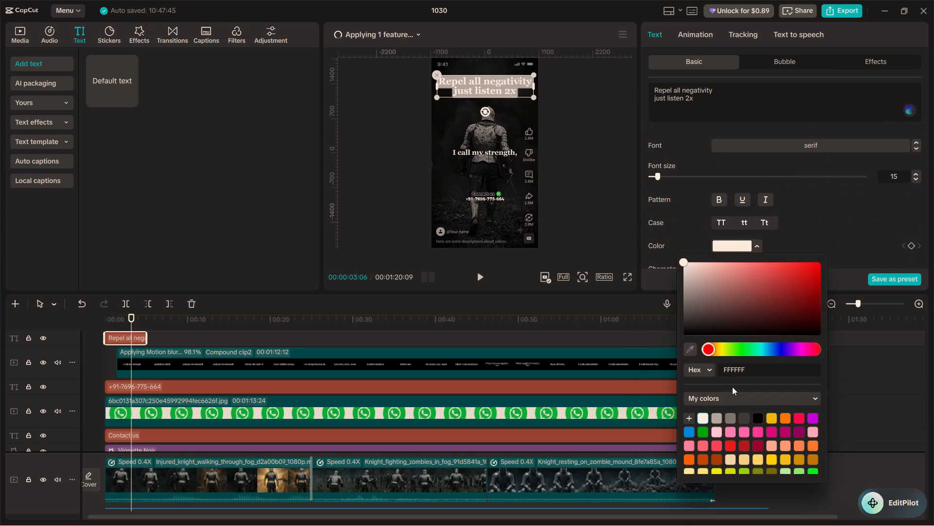
{"action": "left_click", "coordinate": [755, 417]}
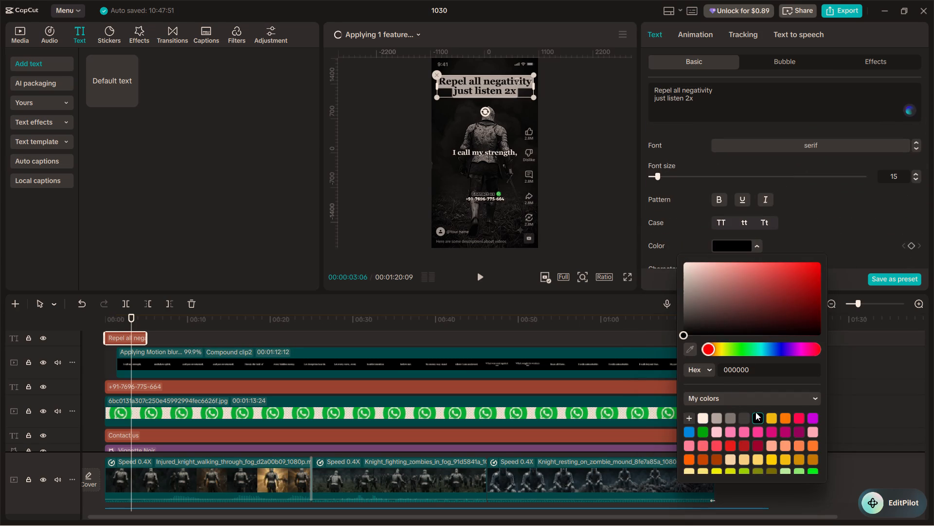
{"action": "left_click", "coordinate": [835, 205]}
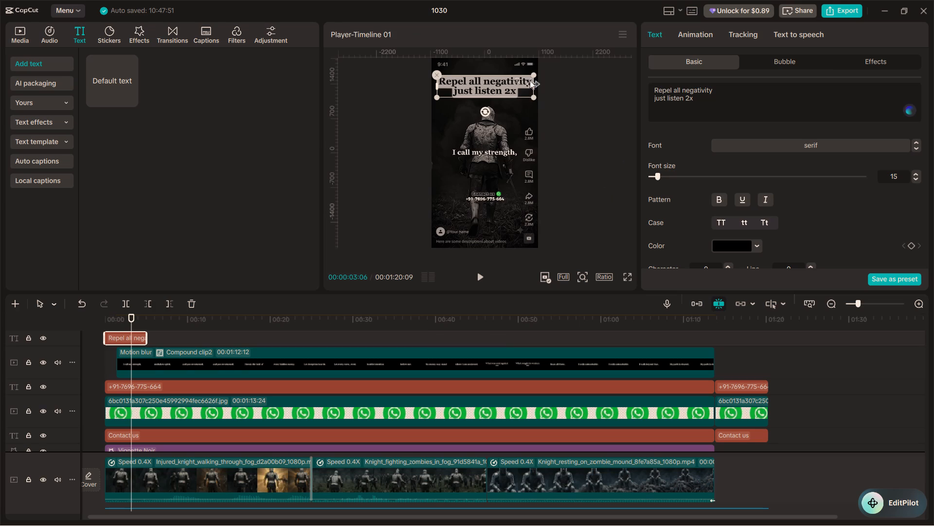
Scale the opening title down to leave wider side margins in the frame, and check it in a full-screen preview.
{"action": "left_click_drag", "start_coordinate": [531, 76], "coordinate": [511, 80]}
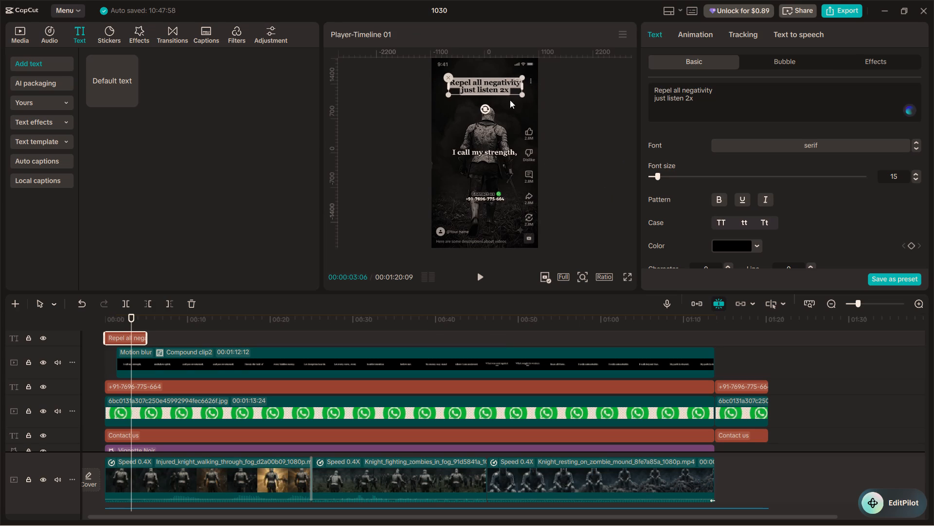
{"action": "left_click", "coordinate": [621, 278]}
{"action": "left_click", "coordinate": [626, 278]}
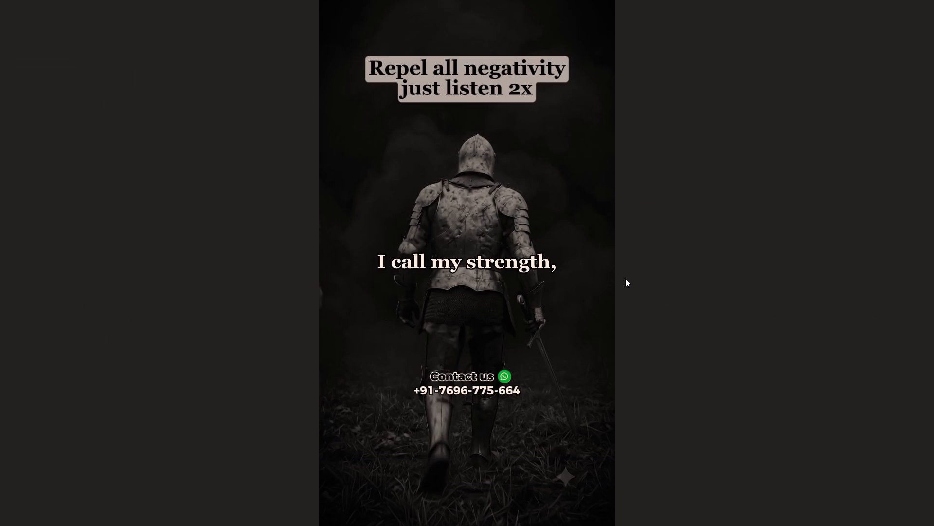
{"action": "key", "text": "Escape"}
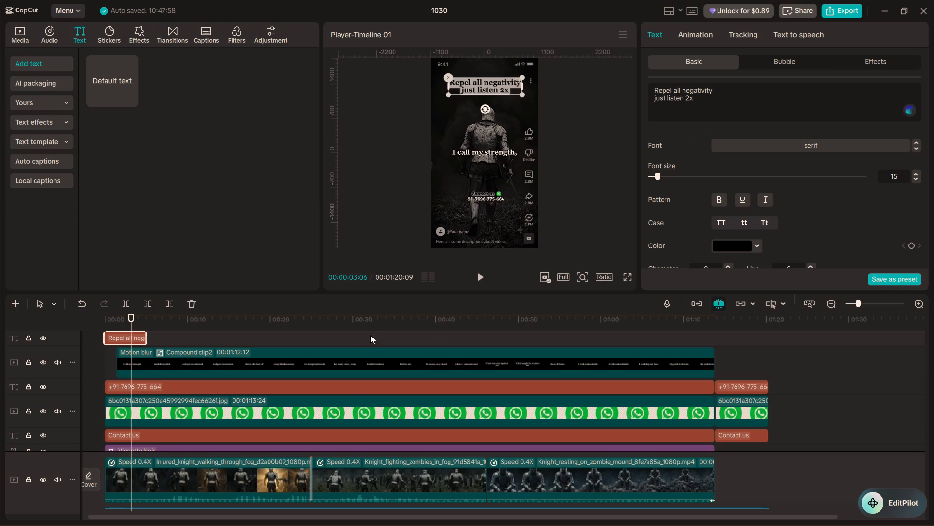
Scrub back and forth through the timeline to examine the captions, knight clips and closing contact screen.
{"action": "left_click_drag", "start_coordinate": [359, 324], "coordinate": [694, 330]}
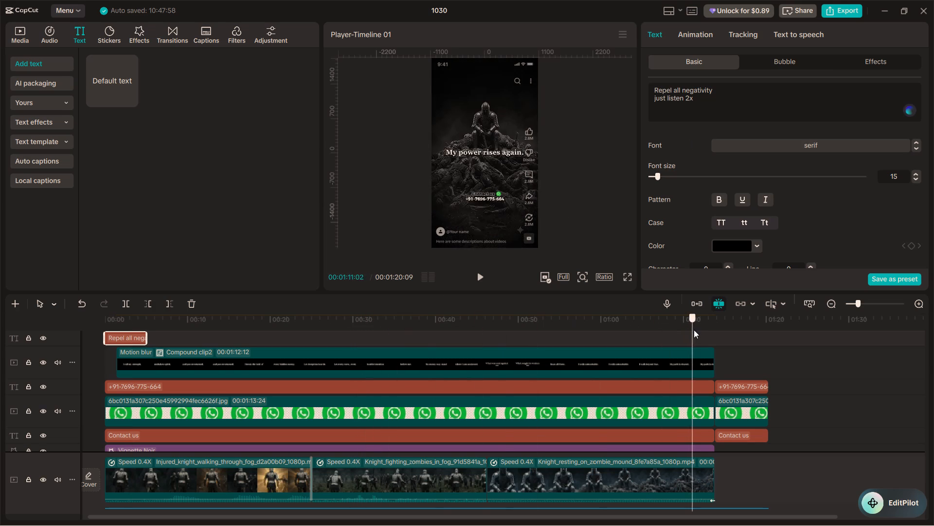
{"action": "left_click_drag", "start_coordinate": [694, 330], "coordinate": [718, 338]}
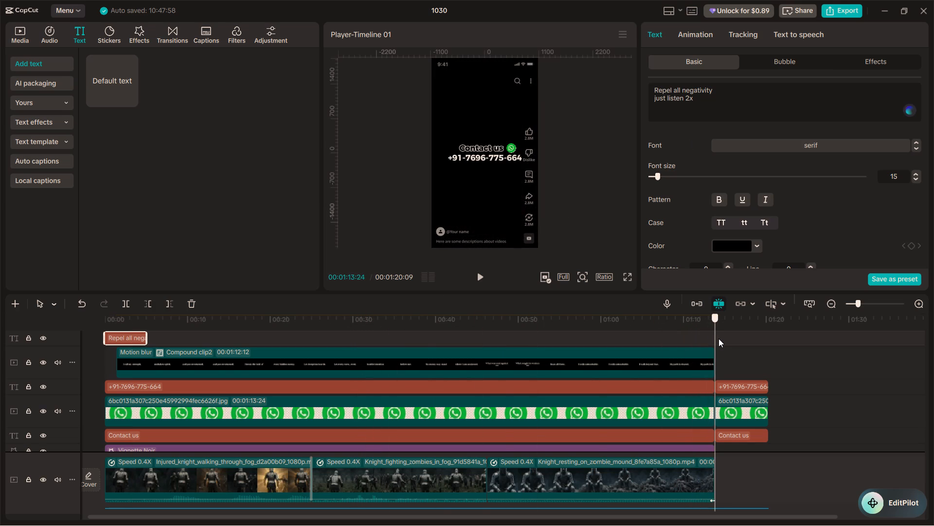
{"action": "left_click_drag", "start_coordinate": [718, 338], "coordinate": [750, 336]}
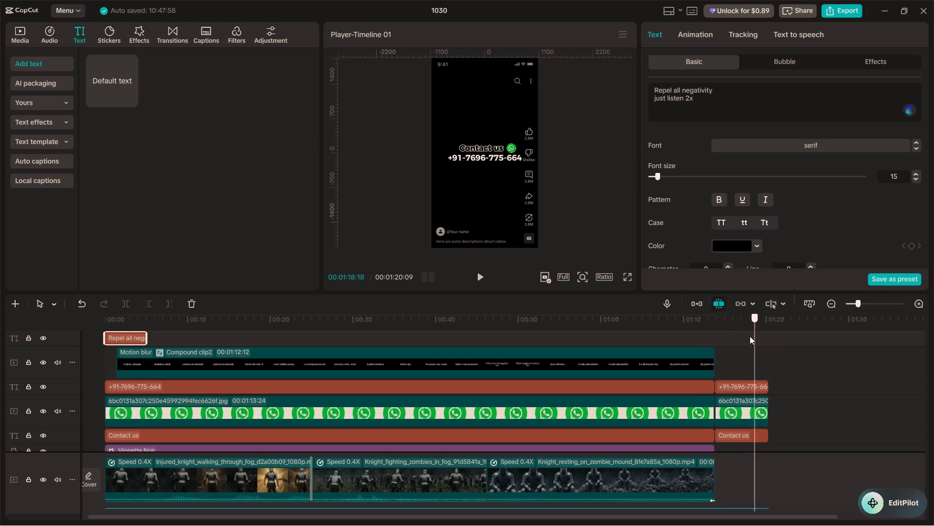
{"action": "left_click_drag", "start_coordinate": [750, 336], "coordinate": [727, 332]}
{"action": "left_click_drag", "start_coordinate": [720, 330], "coordinate": [211, 350]}
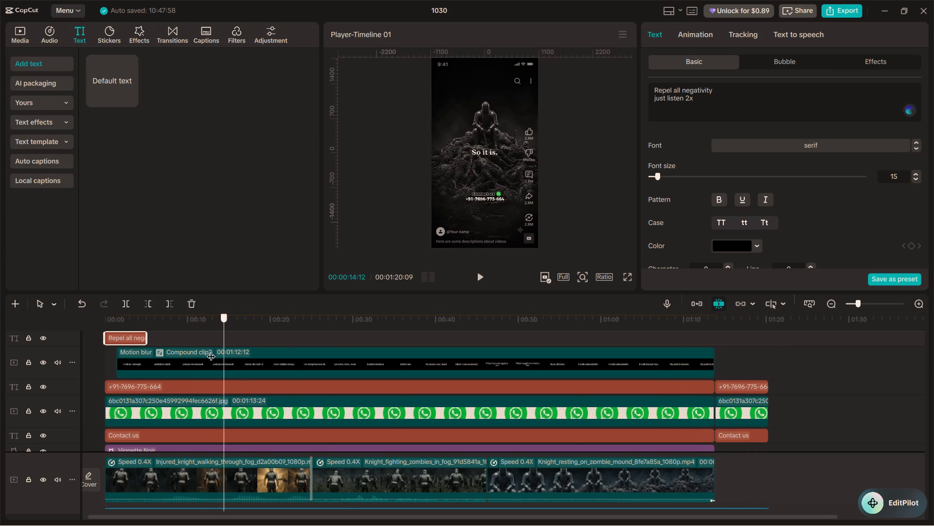
{"action": "left_click_drag", "start_coordinate": [211, 350], "coordinate": [696, 357]}
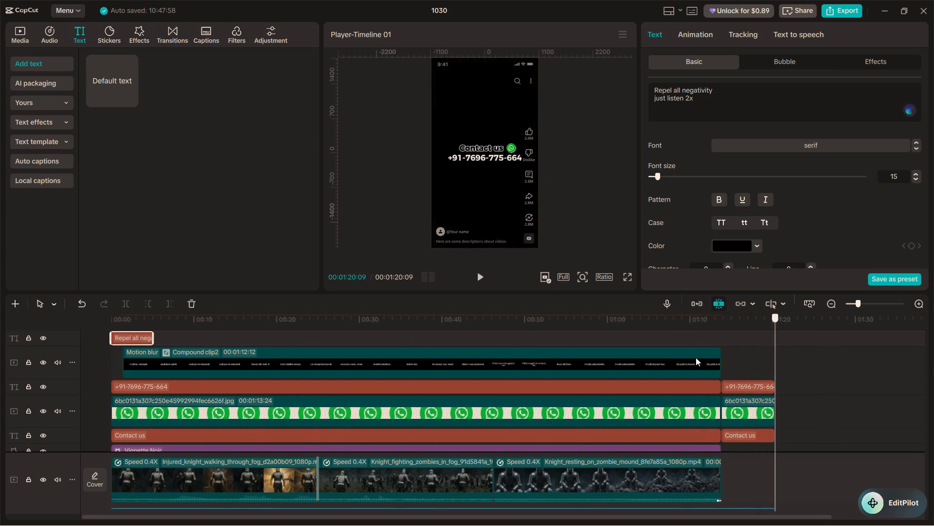
{"action": "left_click_drag", "start_coordinate": [696, 357], "coordinate": [245, 356]}
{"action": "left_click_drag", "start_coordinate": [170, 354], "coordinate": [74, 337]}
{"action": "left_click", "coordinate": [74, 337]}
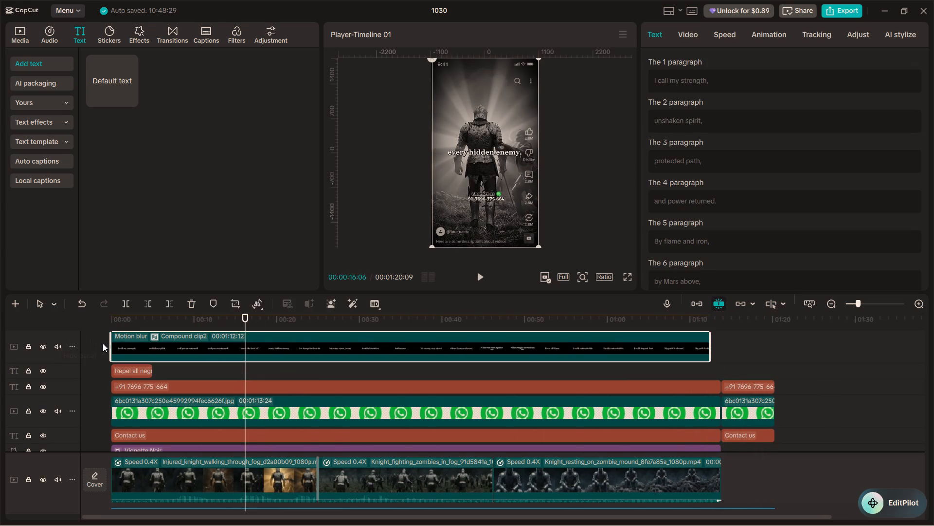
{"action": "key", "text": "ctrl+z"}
Play the video from the start in full screen to review the opening title and first captions, stopping around 13 seconds.
{"action": "left_click_drag", "start_coordinate": [211, 324], "coordinate": [0, 321]}
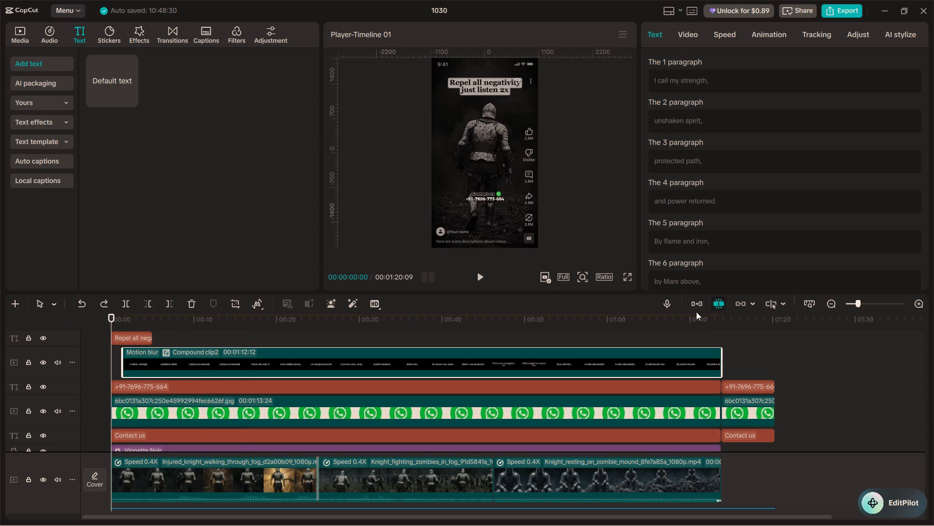
{"action": "left_click", "coordinate": [624, 275]}
{"action": "key", "text": "space"}
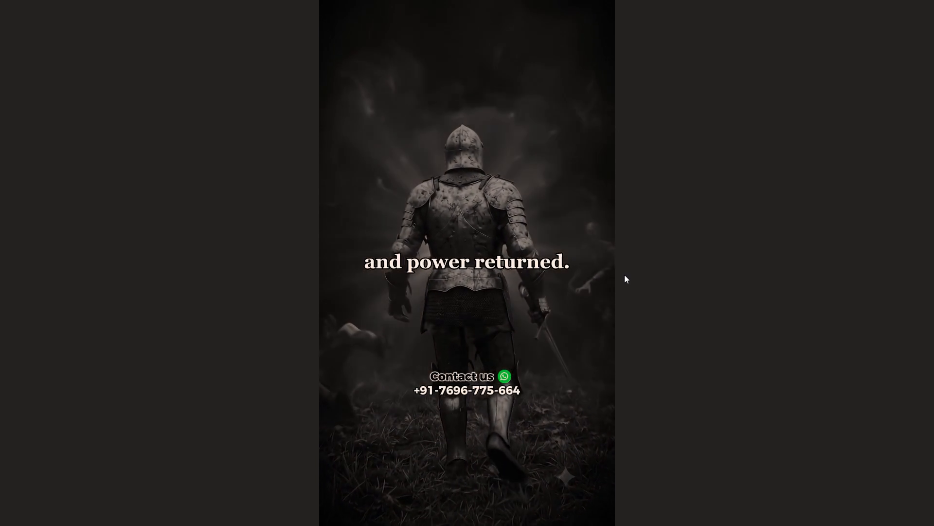
{"action": "key", "text": "Escape"}
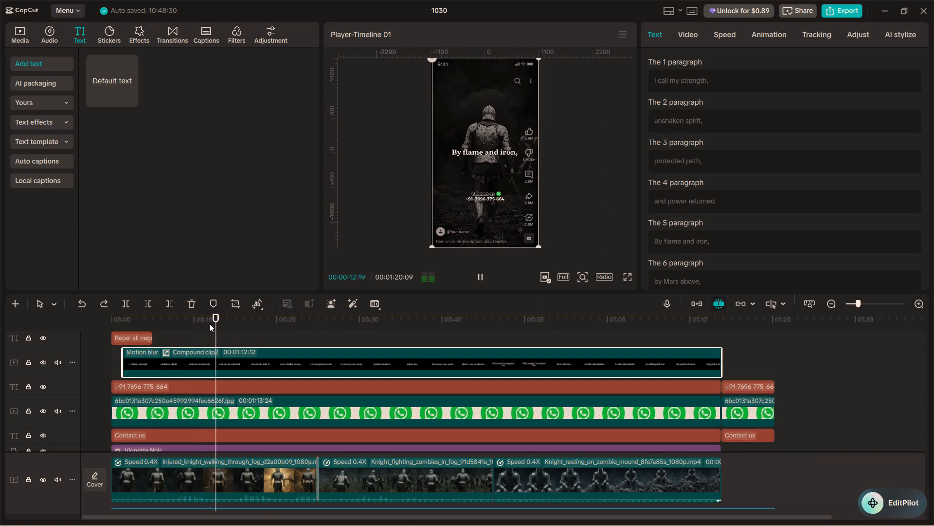
{"action": "key", "text": "space"}
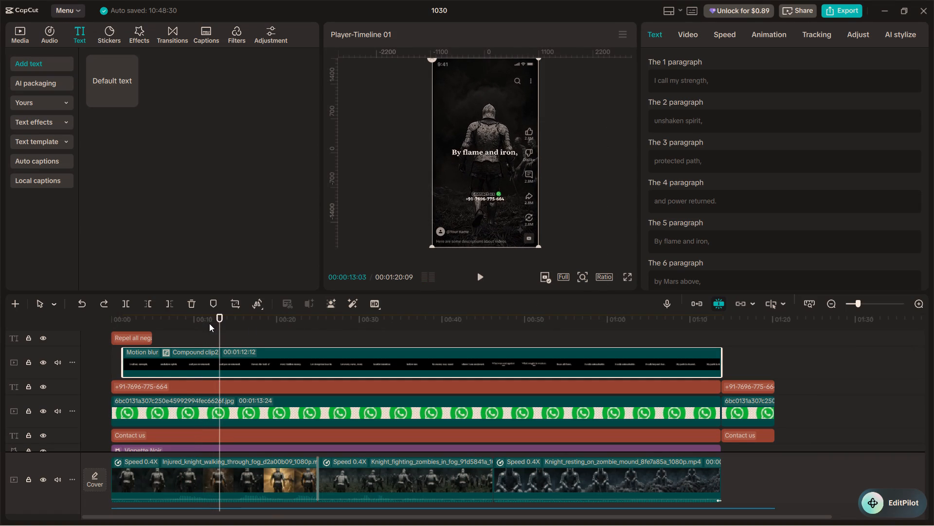